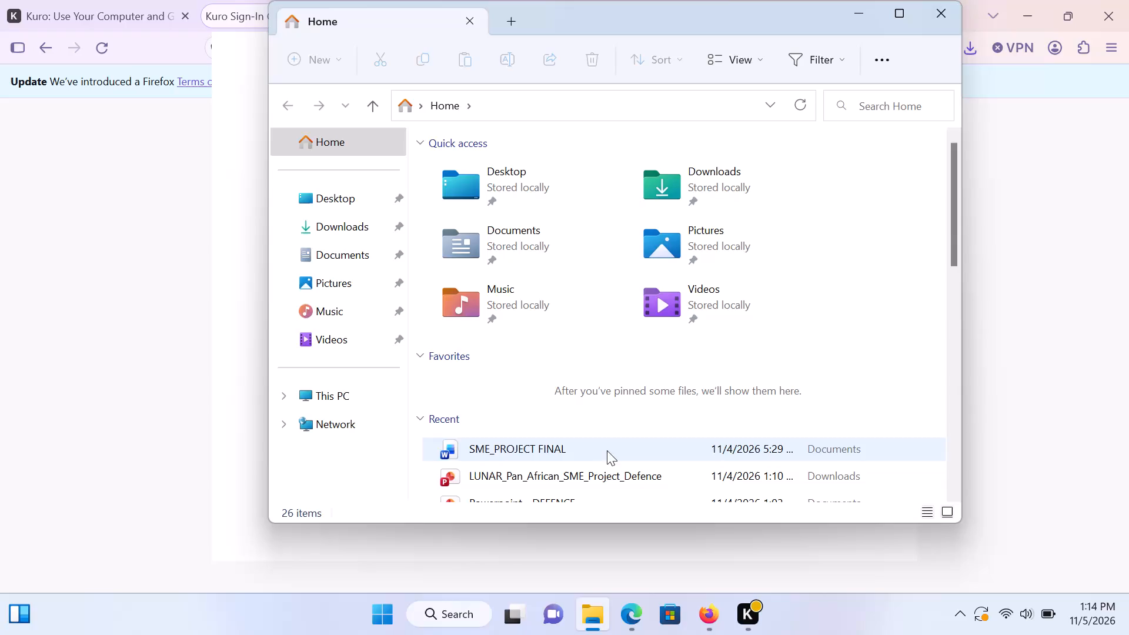
Open the recent document SME_PROJECT FINAL.
left_click(595, 442)
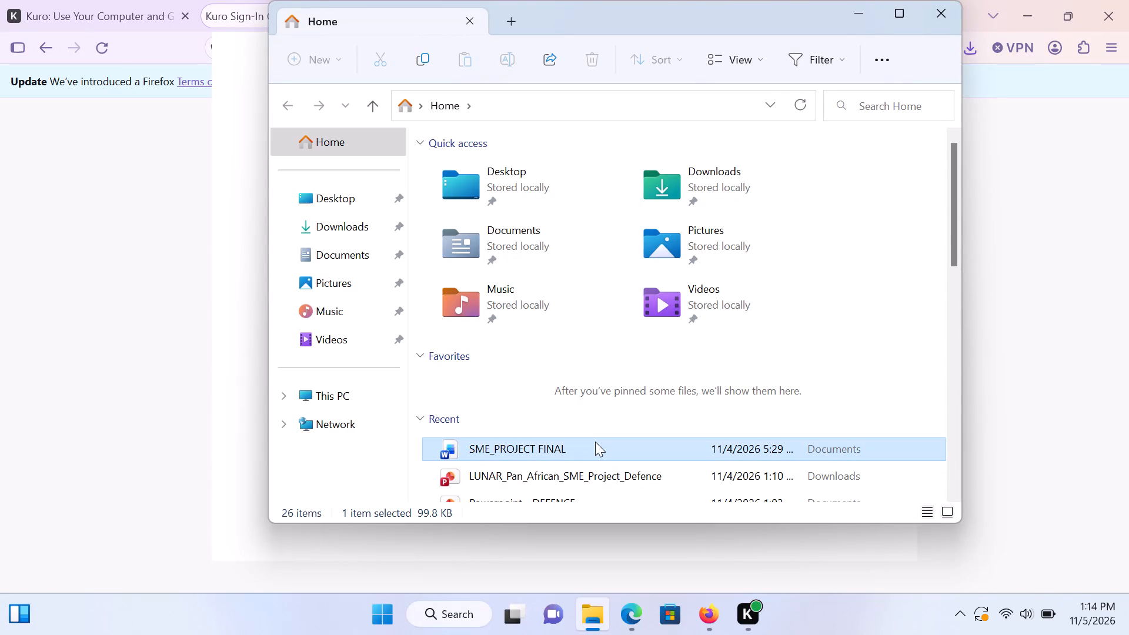
double_click(595, 442)
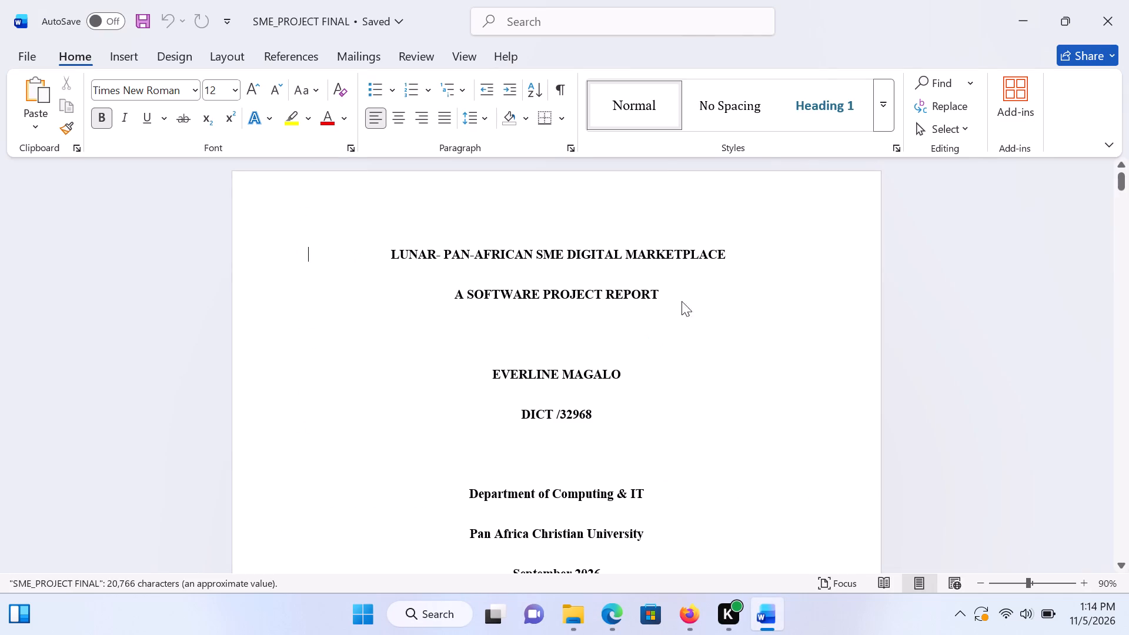
Skim the project report from the title page through to the Appendix 3 questionnaire.
scroll(649, 367, "down", 20)
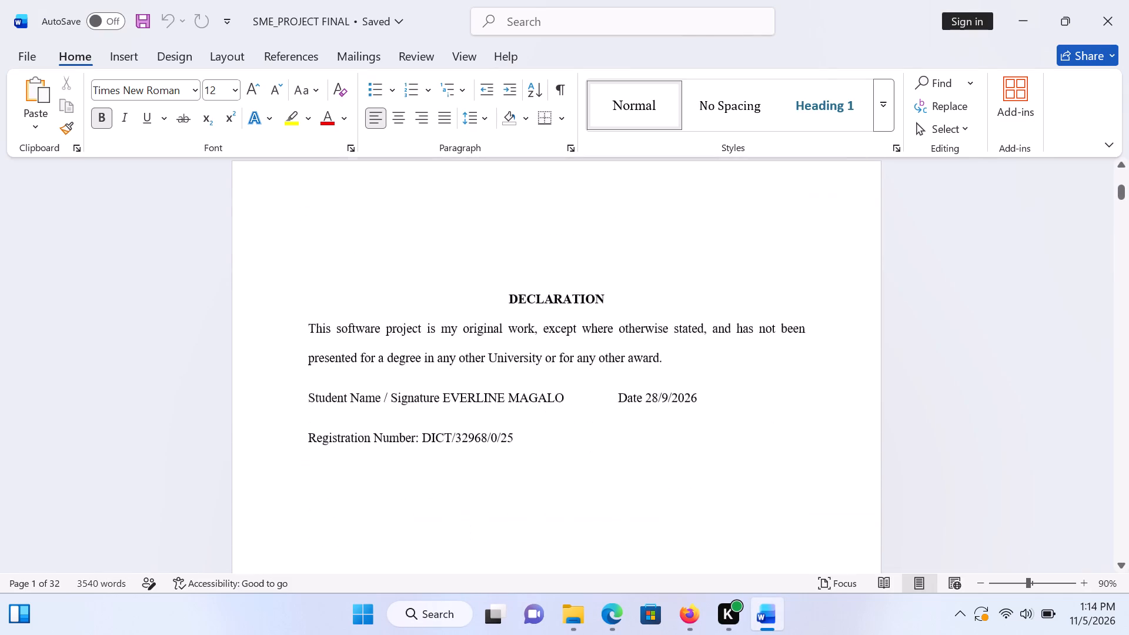
scroll(649, 367, "down", 20)
scroll(649, 367, "down", 15)
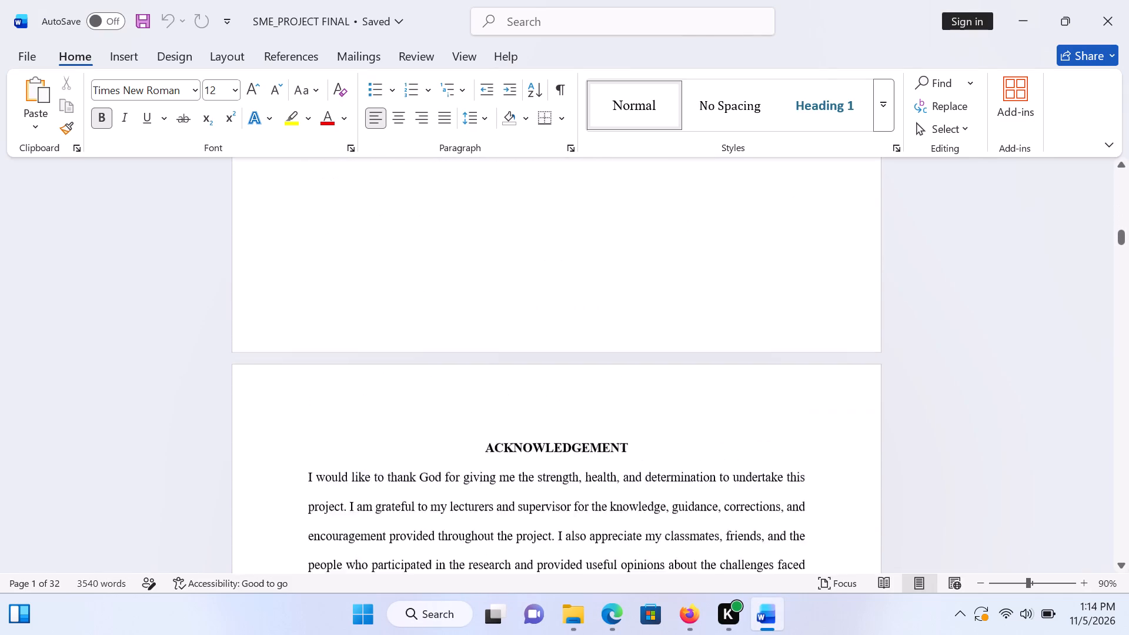
scroll(649, 367, "down", 20)
scroll(649, 367, "down", 15)
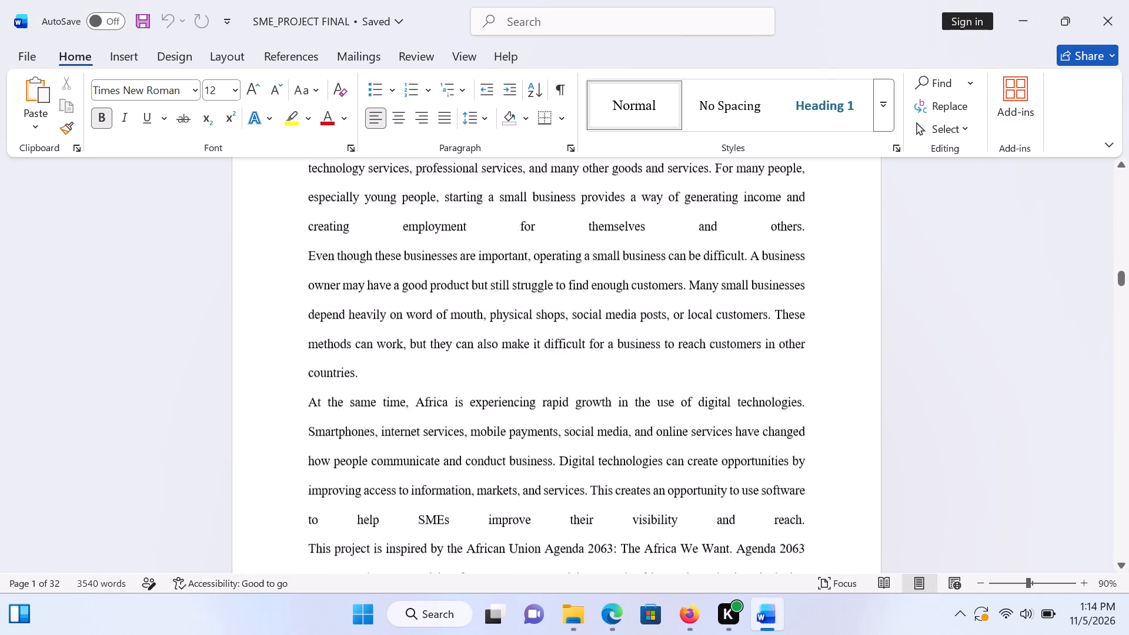
scroll(649, 367, "down", 20)
scroll(649, 367, "down", 15)
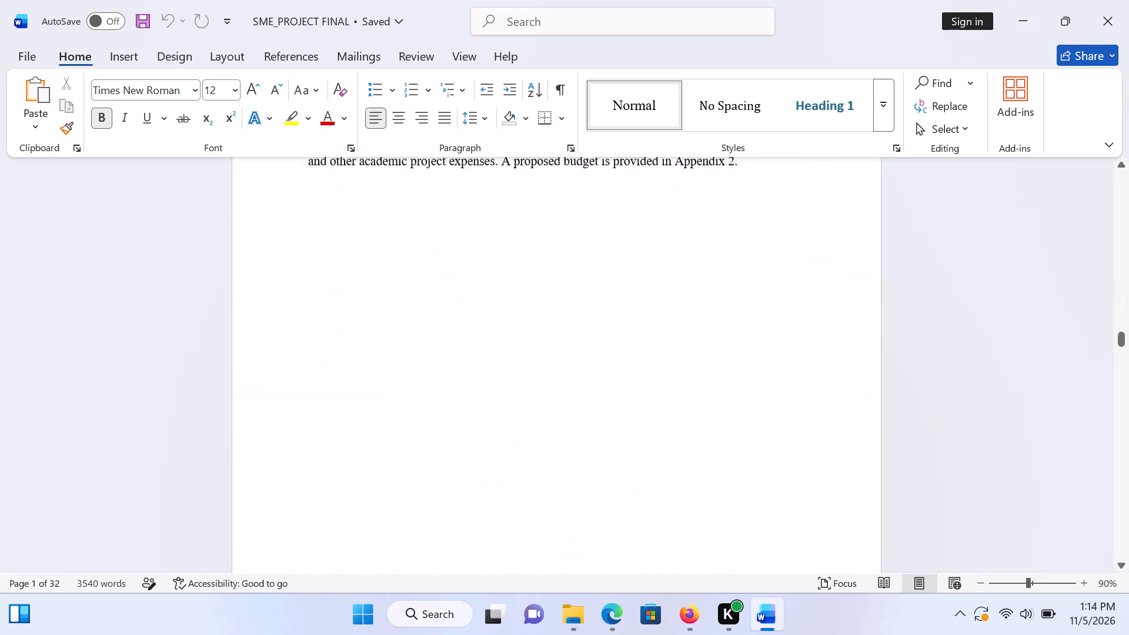
scroll(649, 367, "down", 20)
scroll(649, 367, "down", 14)
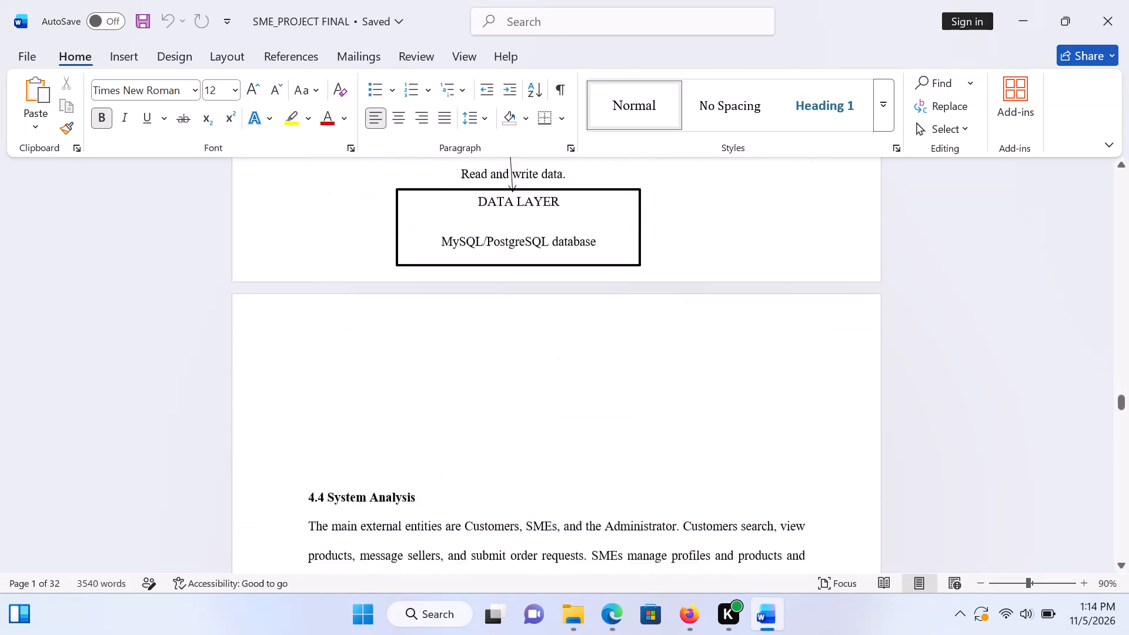
scroll(649, 367, "down", 20)
scroll(649, 367, "down", 14)
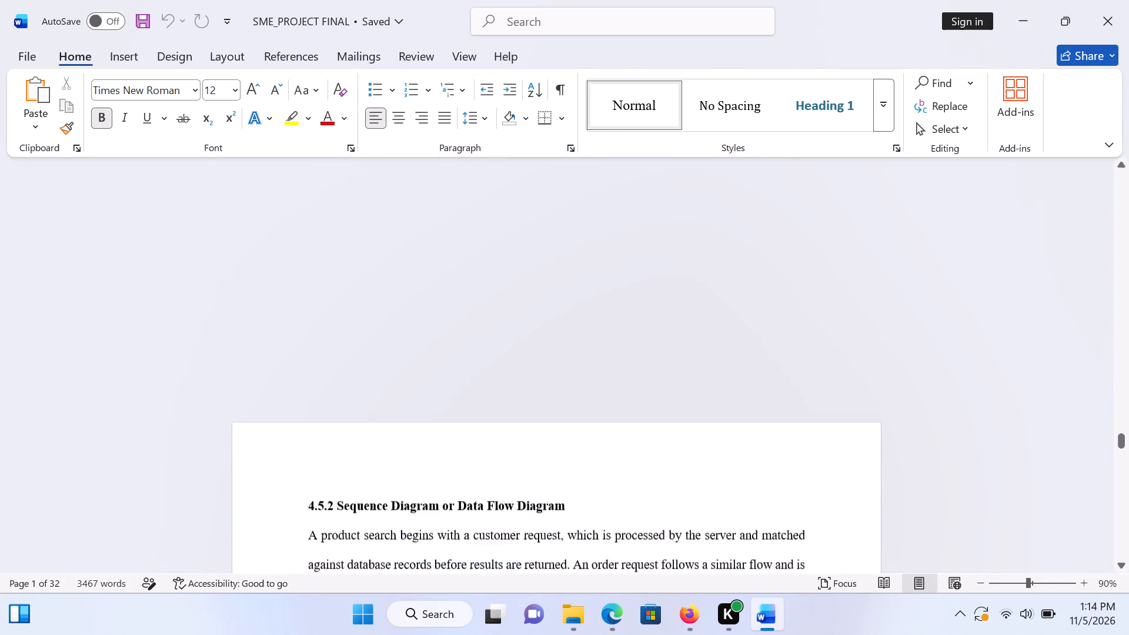
scroll(649, 367, "down", 20)
scroll(649, 367, "down", 6)
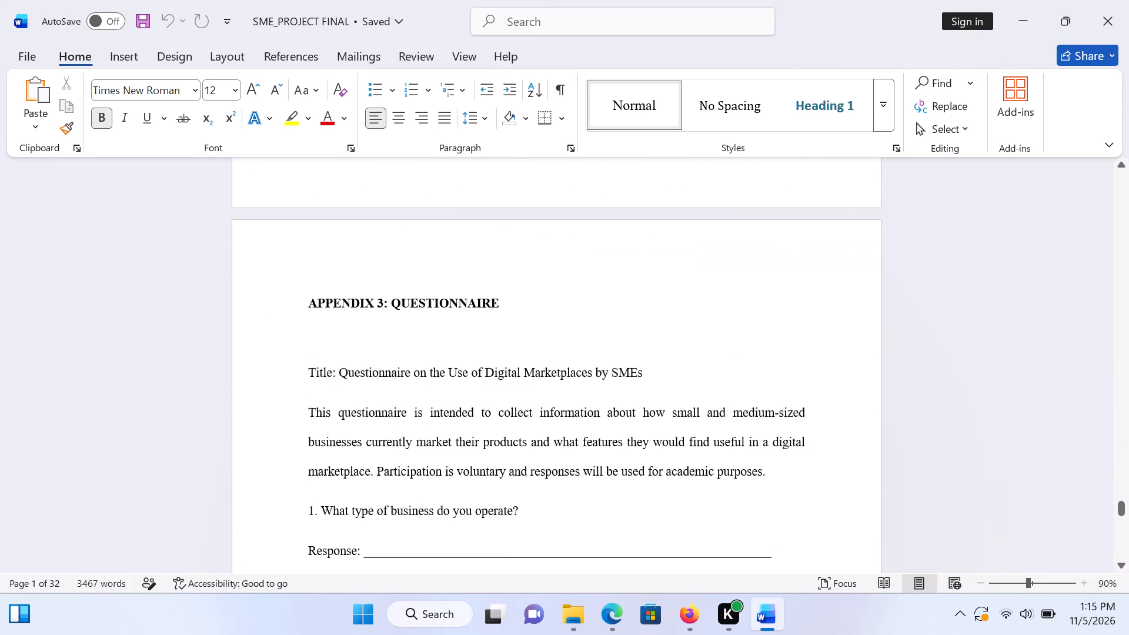
Go back through chapters five and four, examining the sequence, database and use case diagrams.
scroll(649, 367, "up", 12)
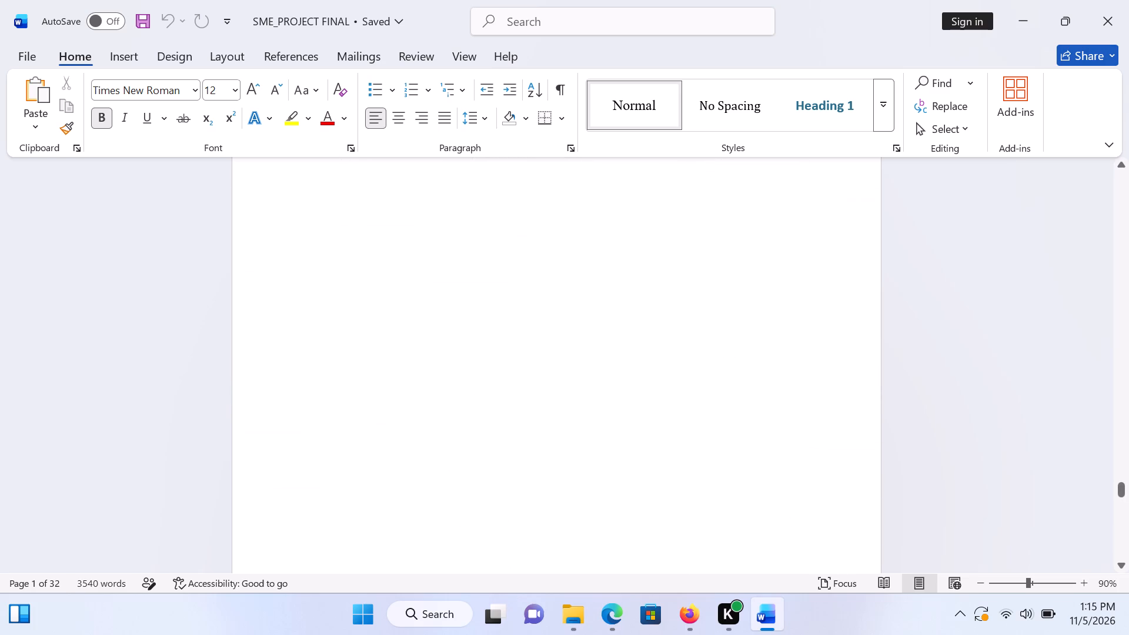
scroll(649, 367, "up", 18)
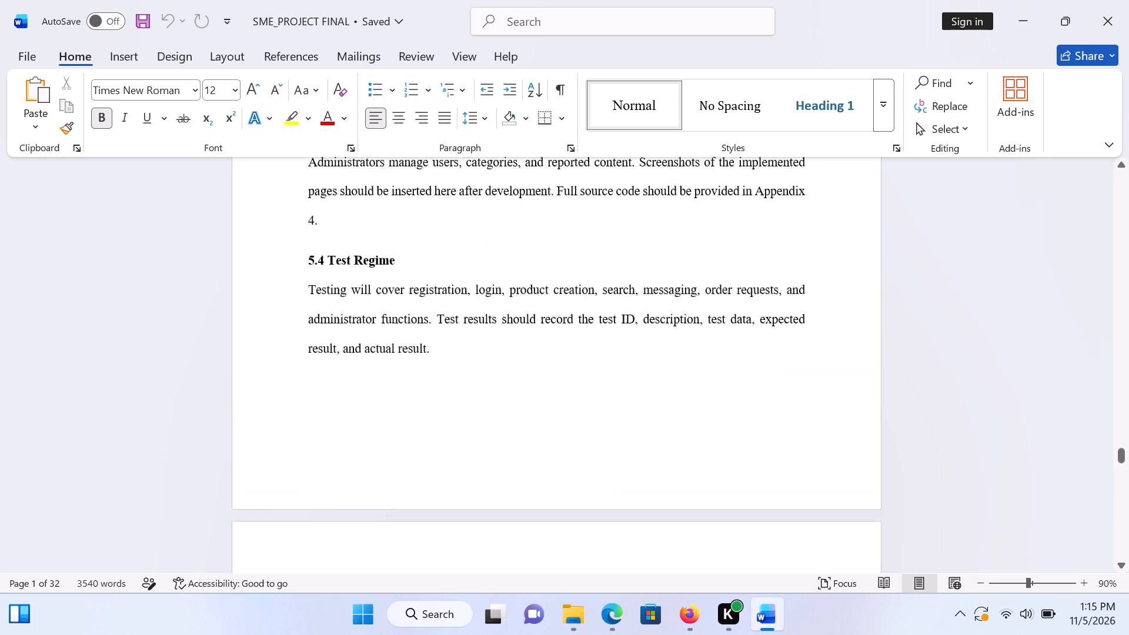
scroll(649, 367, "up", 7)
scroll(649, 367, "down", 3)
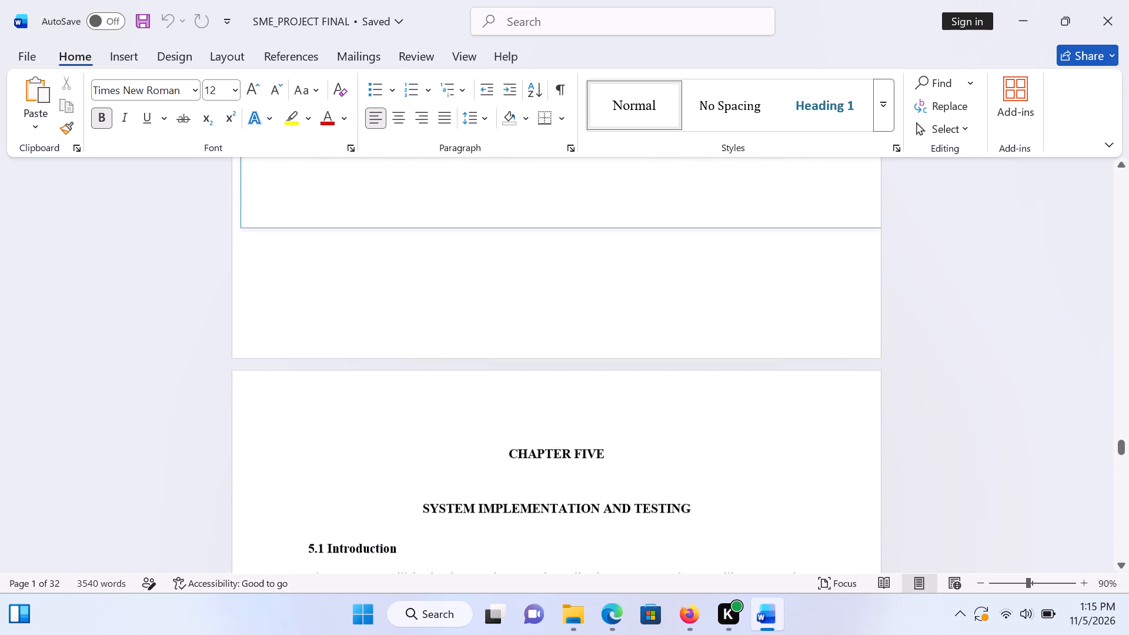
scroll(649, 367, "down", 1)
scroll(649, 367, "up", 8)
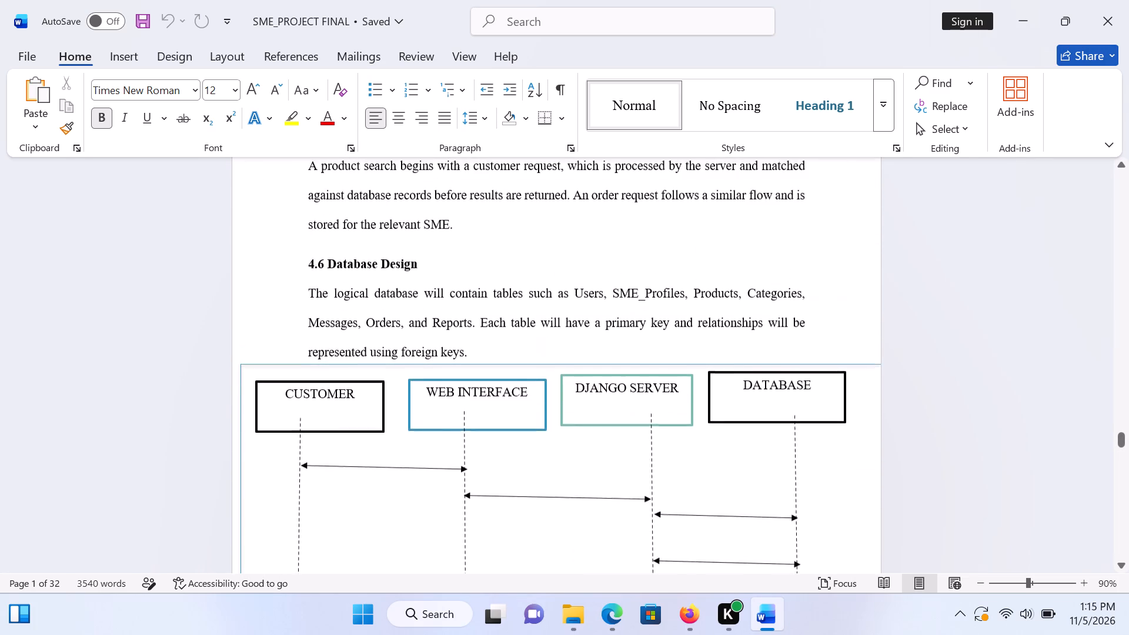
scroll(649, 367, "up", 5)
scroll(649, 367, "down", 2)
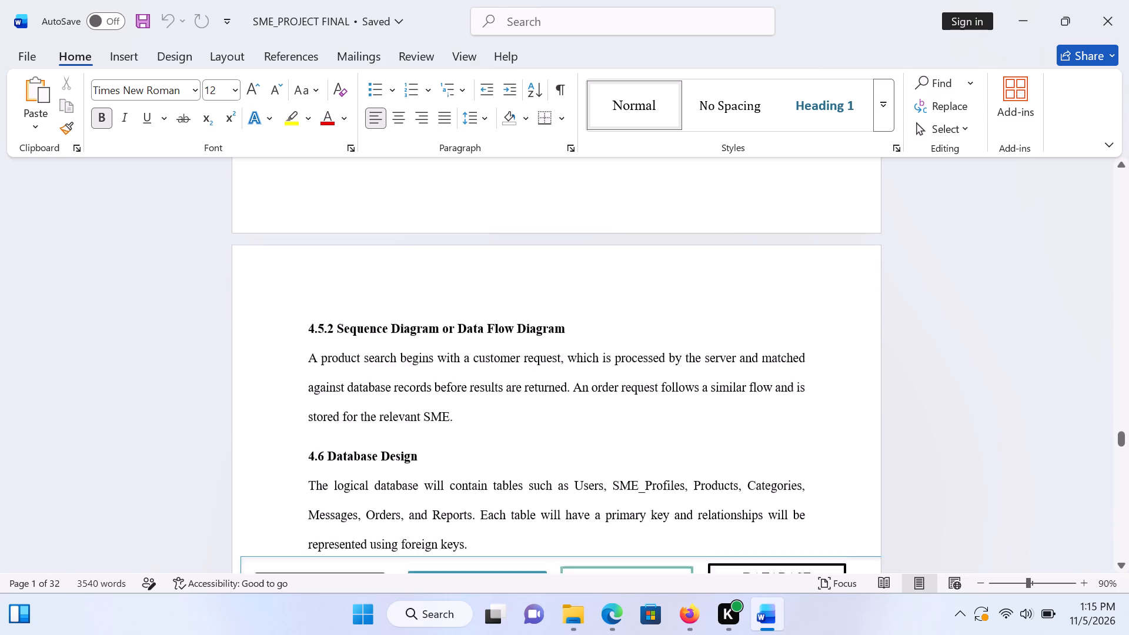
scroll(649, 367, "down", 3)
scroll(649, 367, "up", 8)
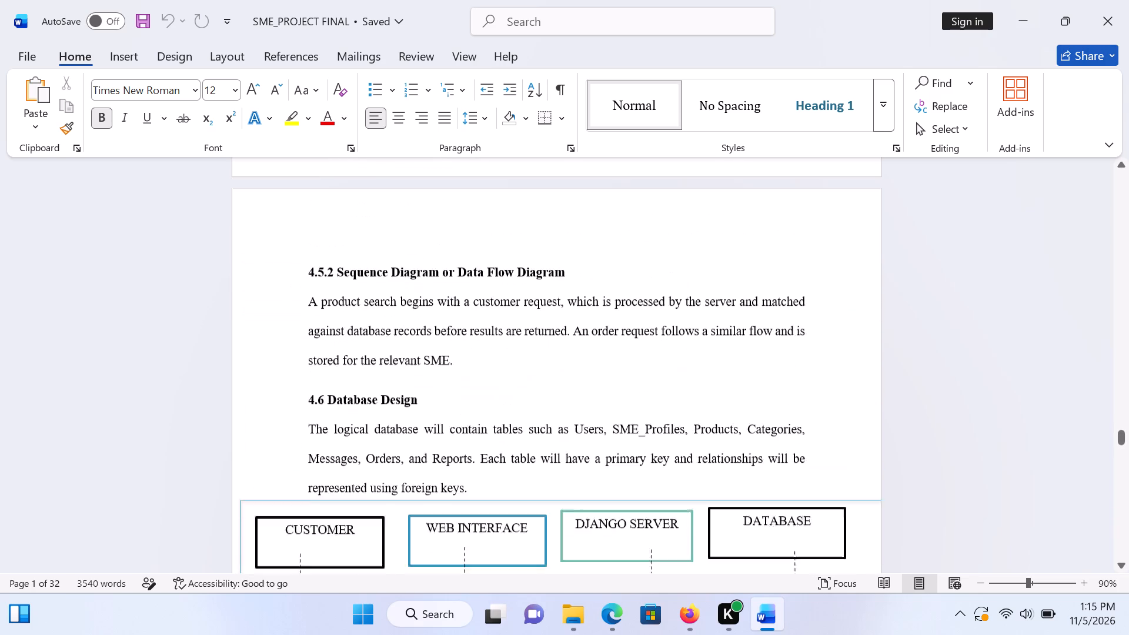
scroll(649, 367, "up", 15)
scroll(649, 367, "down", 1)
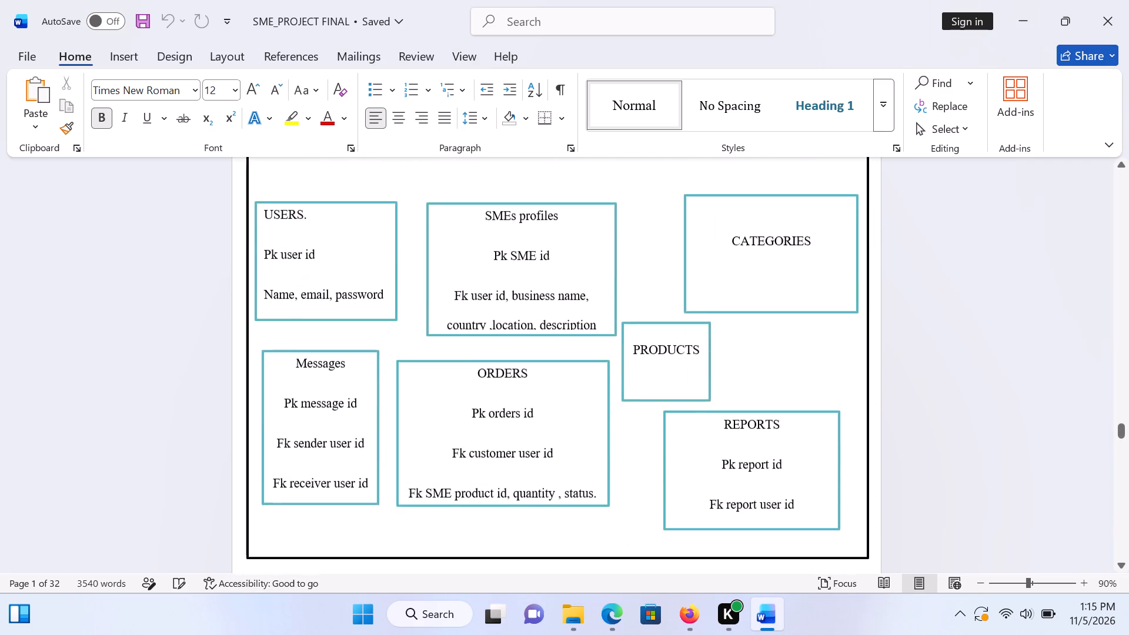
scroll(649, 367, "down", 2)
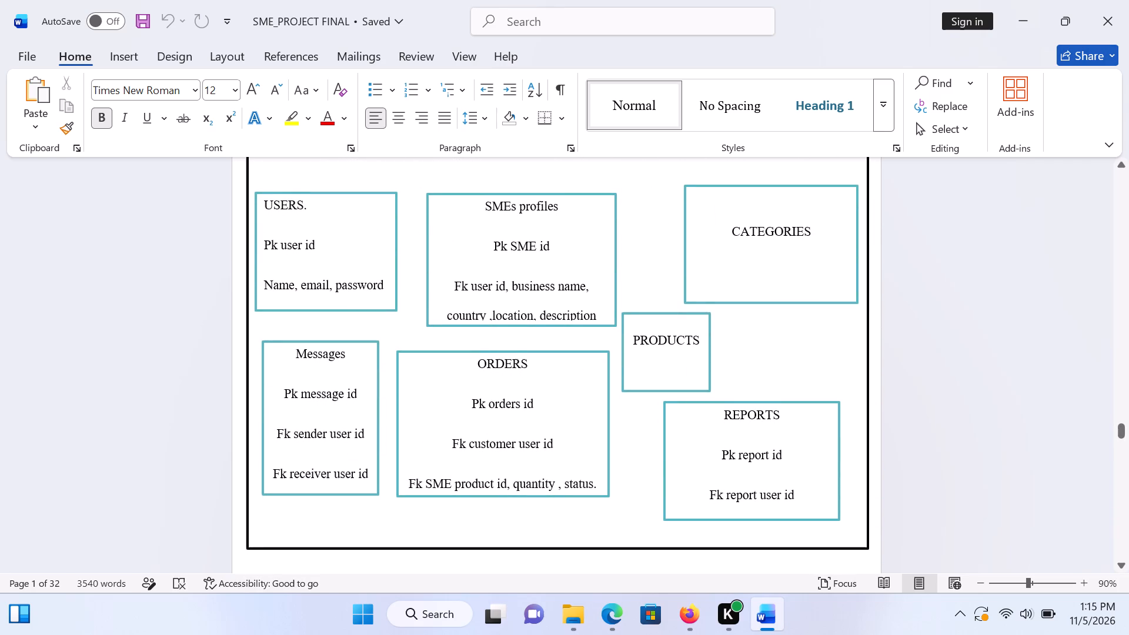
scroll(649, 367, "up", 8)
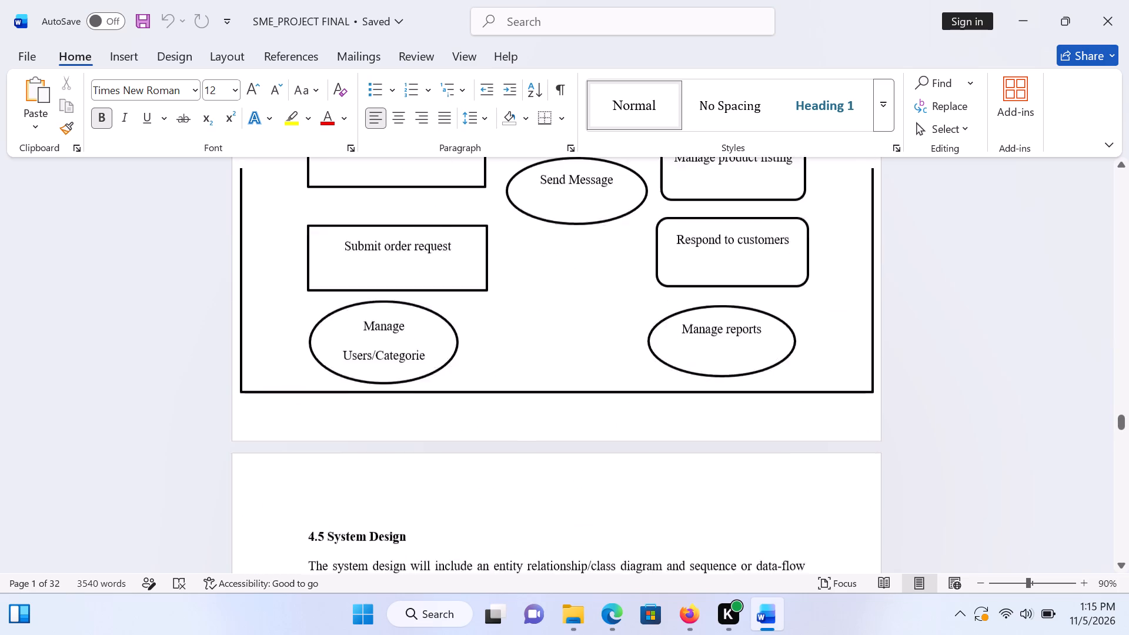
scroll(649, 367, "up", 3)
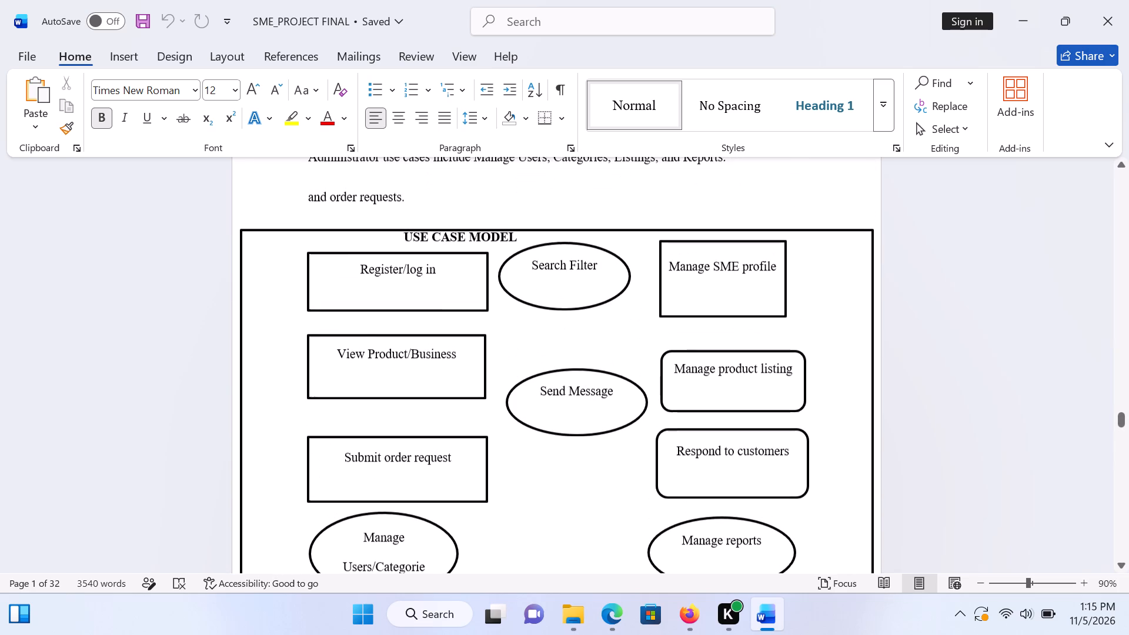
Insert a double-headed line arrow, 1" by 1", starting beside the Register/log in box of the use case model.
left_click(282, 319)
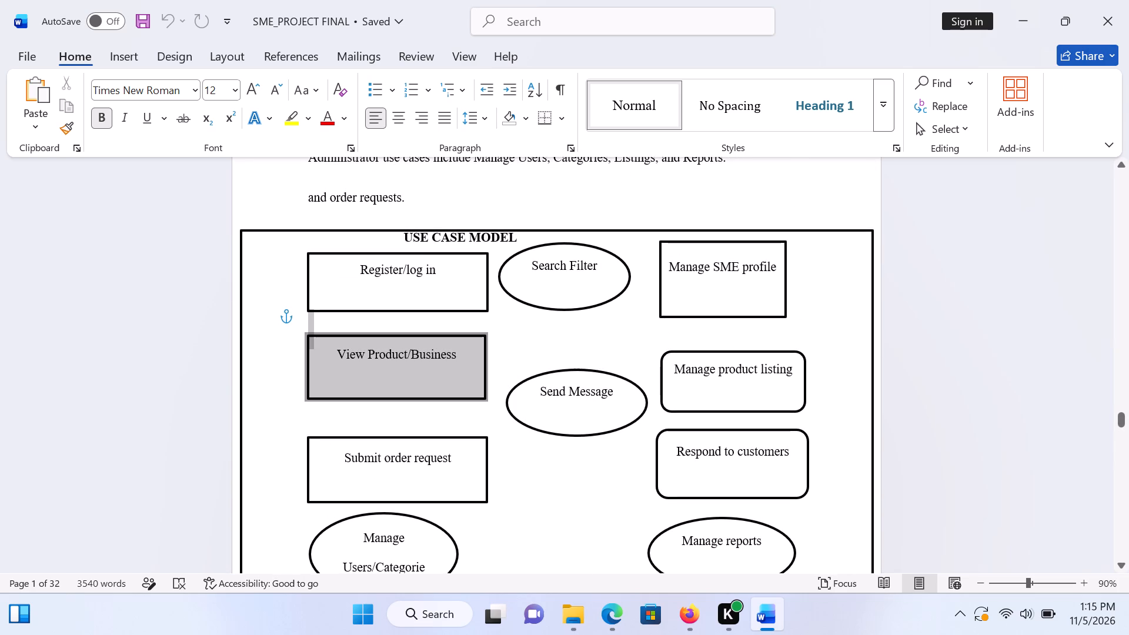
left_click(282, 319)
left_click(128, 316)
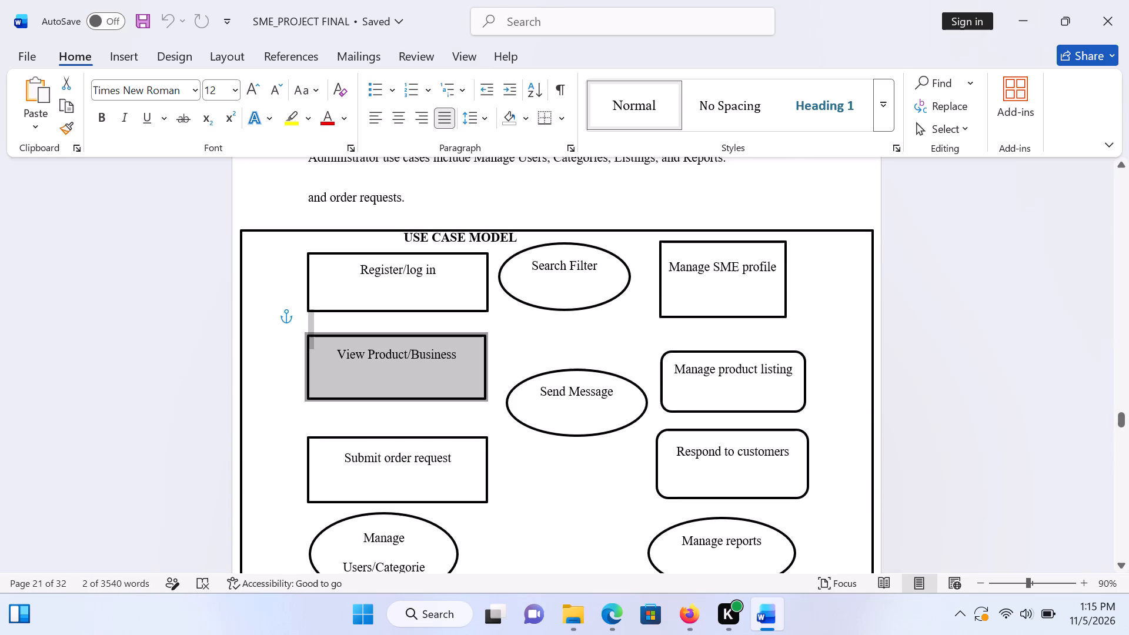
left_click(128, 316)
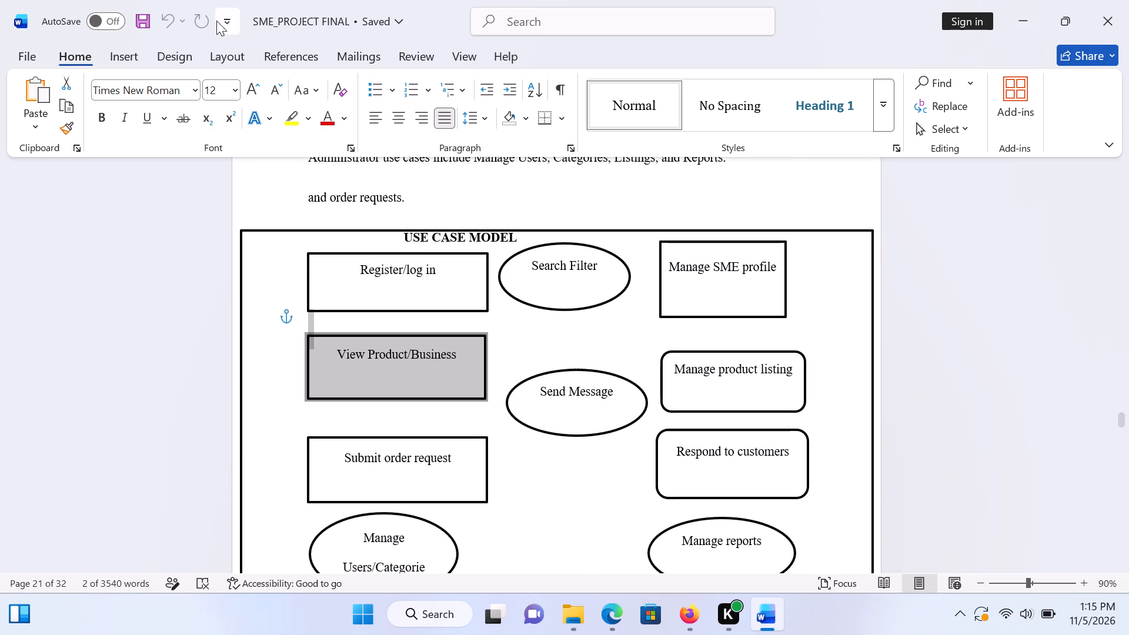
left_click(124, 58)
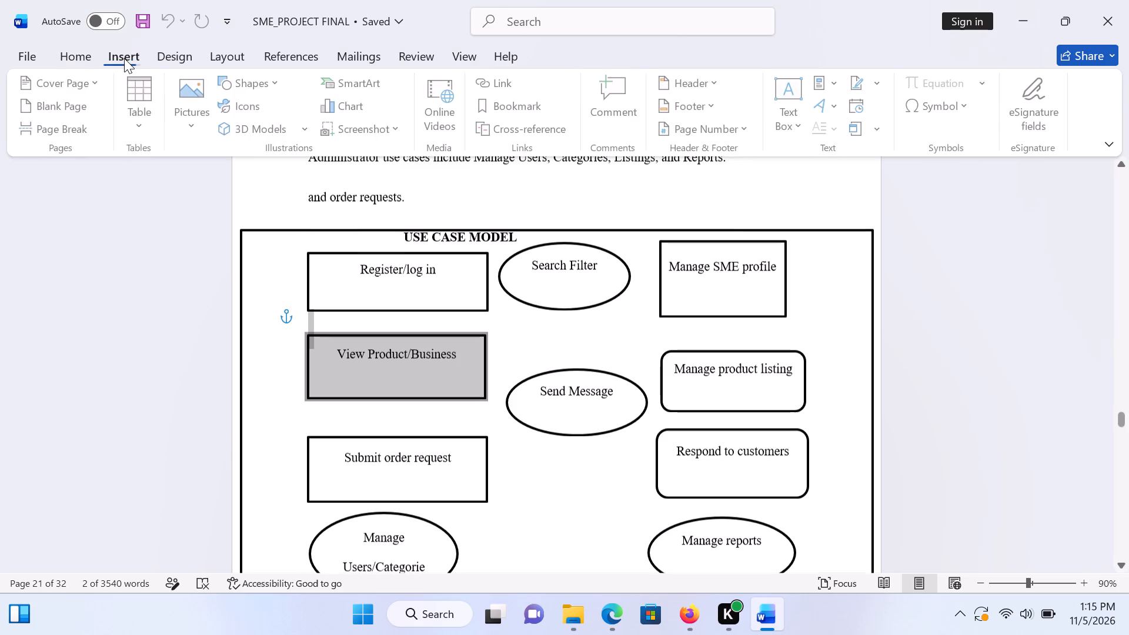
left_click(250, 84)
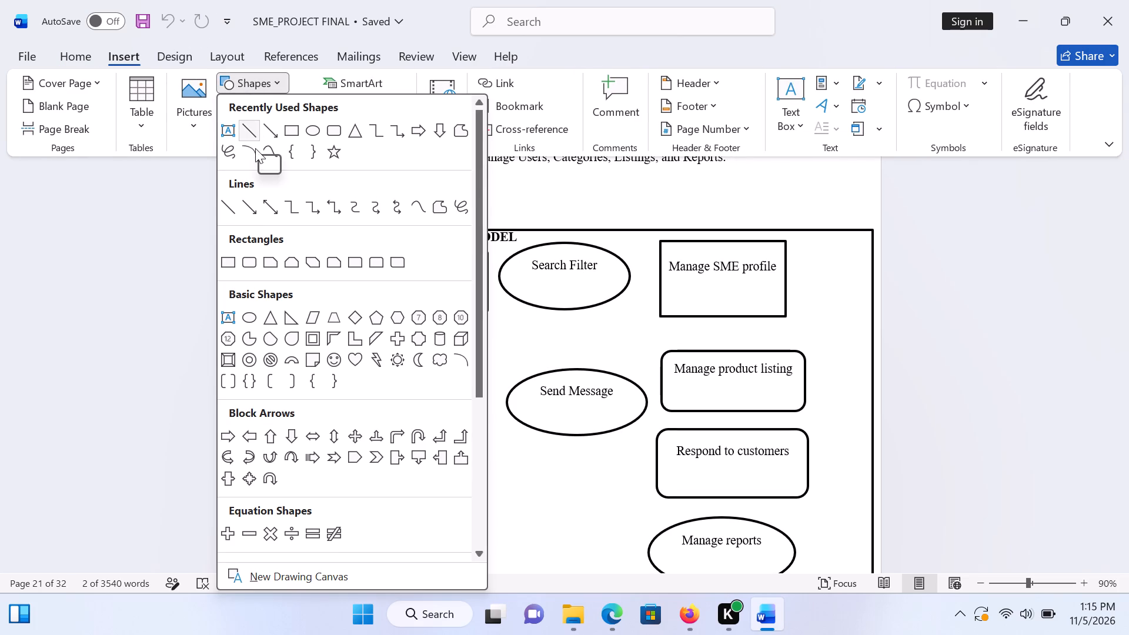
left_click(264, 204)
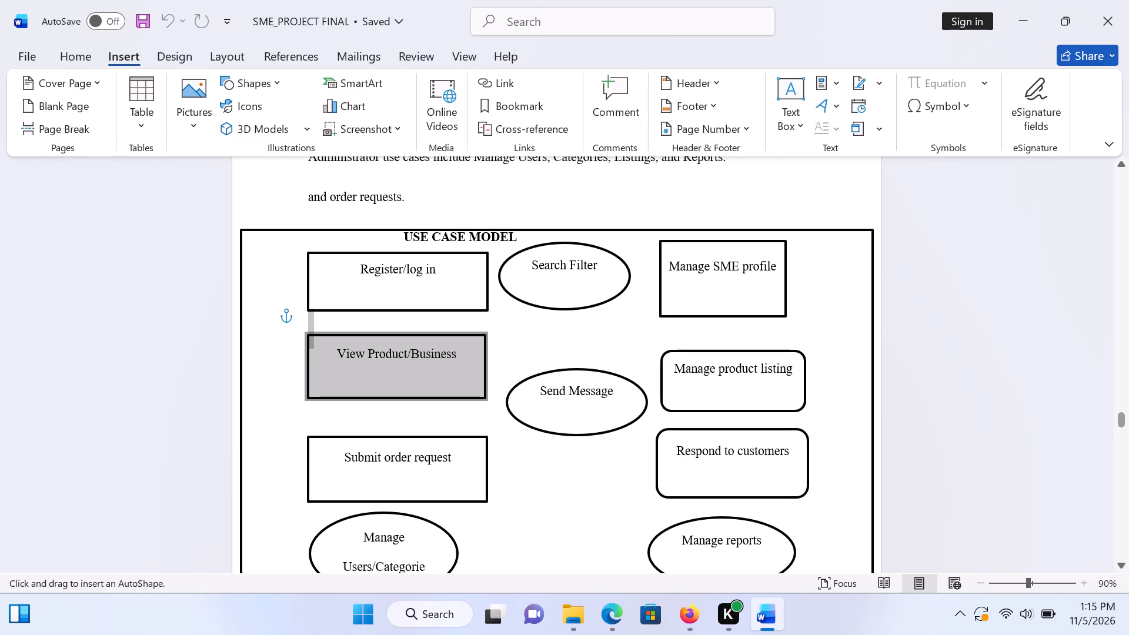
left_click(277, 292)
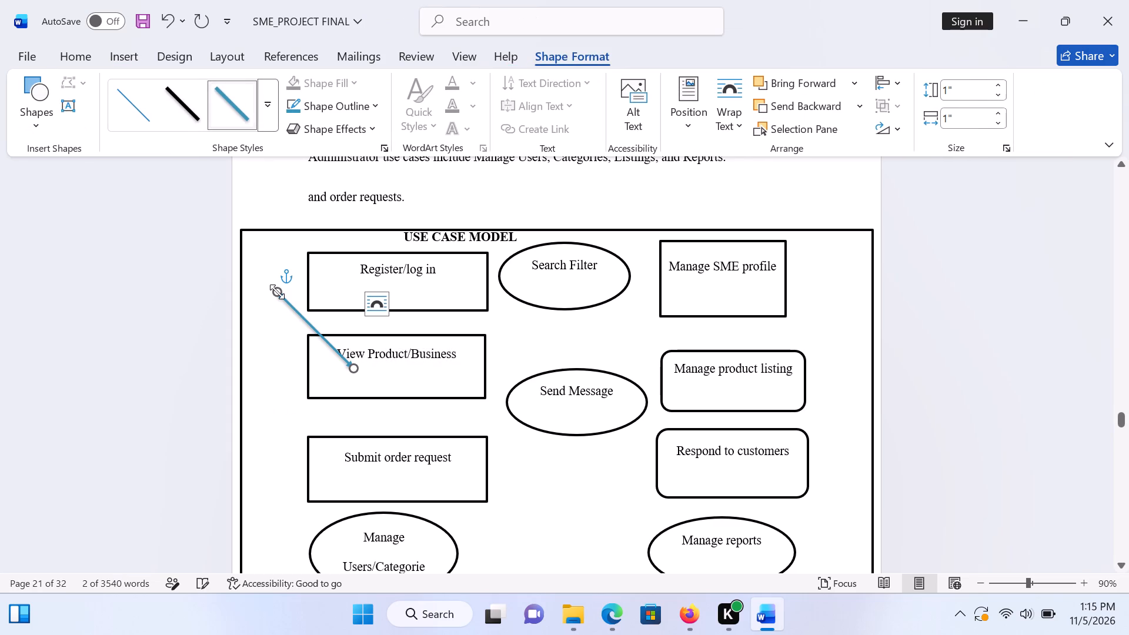
left_click(280, 278)
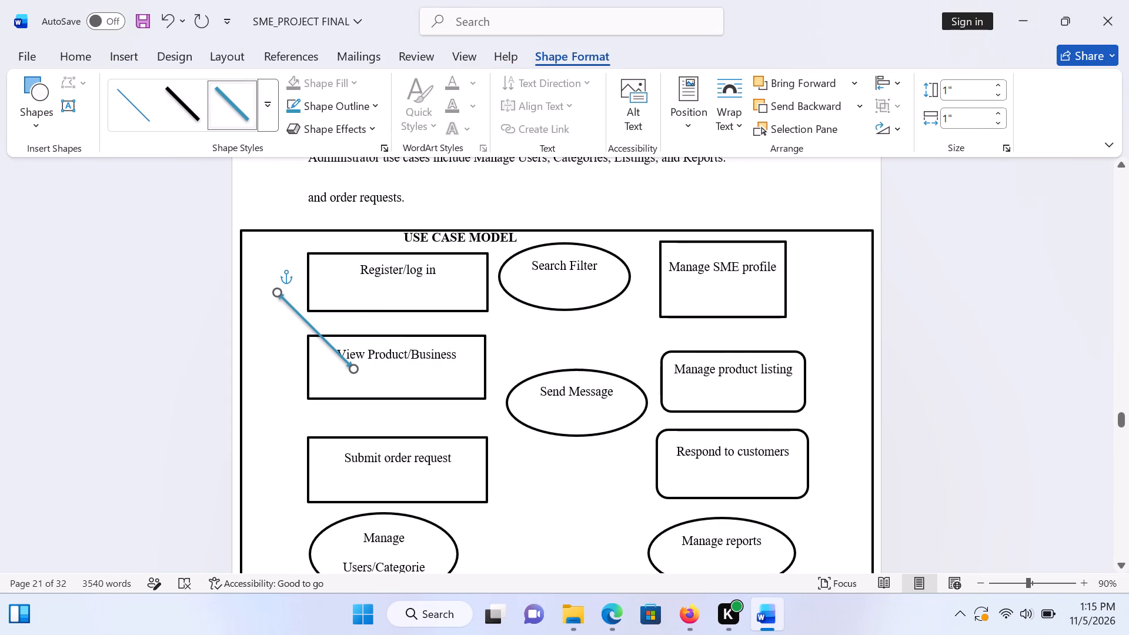
Reposition the arrow's ends so it slopes from the Register/log in box's left edge down beside View Product/Business, about 1.14" high and 0.35" wide.
left_click_drag(278, 290, 305, 263)
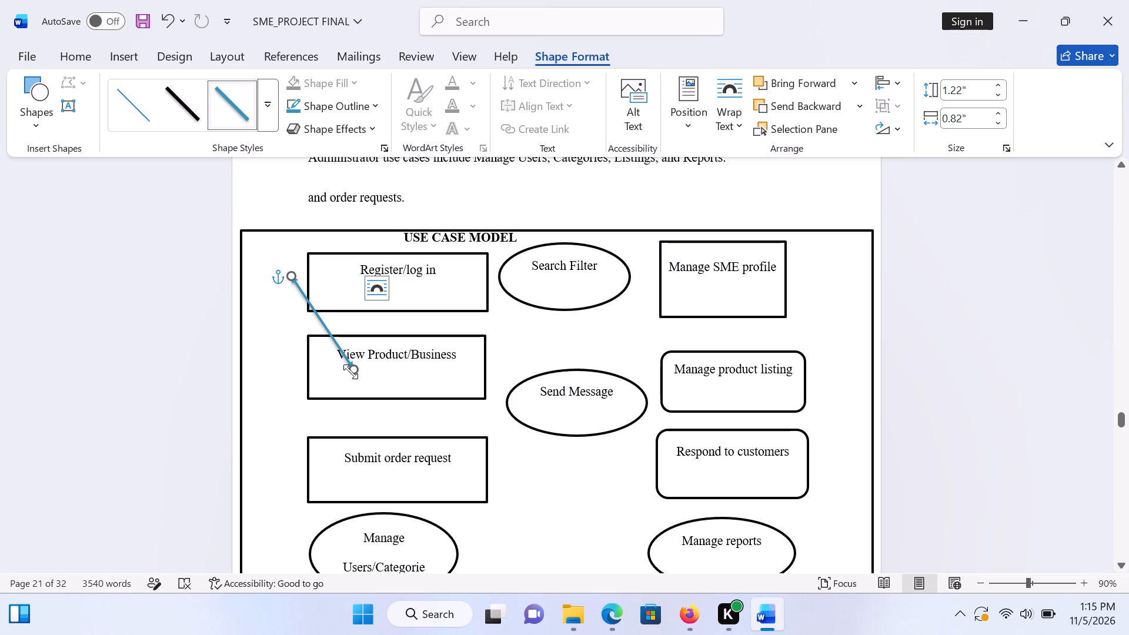
left_click_drag(351, 372, 342, 376)
left_click_drag(343, 377, 268, 397)
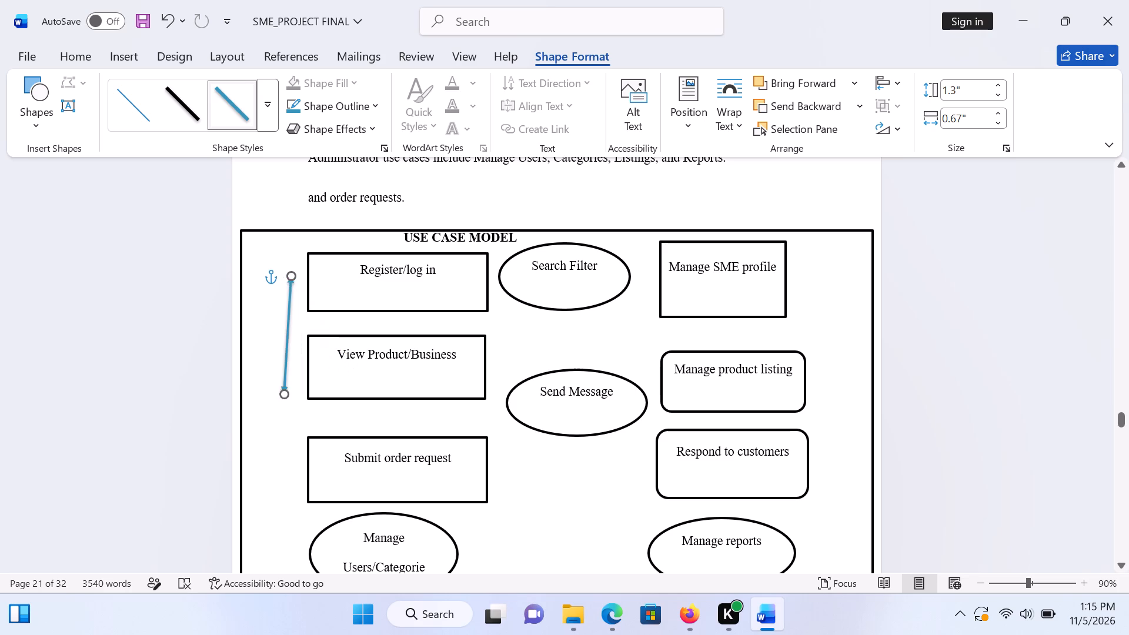
left_click_drag(268, 397, 262, 398)
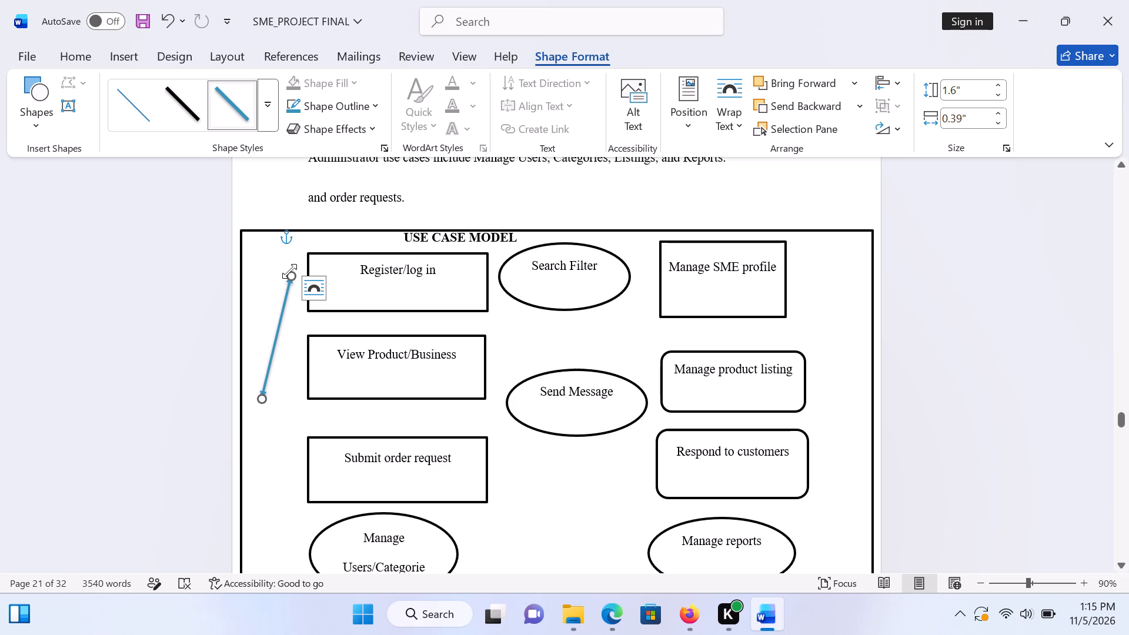
left_click_drag(289, 273, 314, 273)
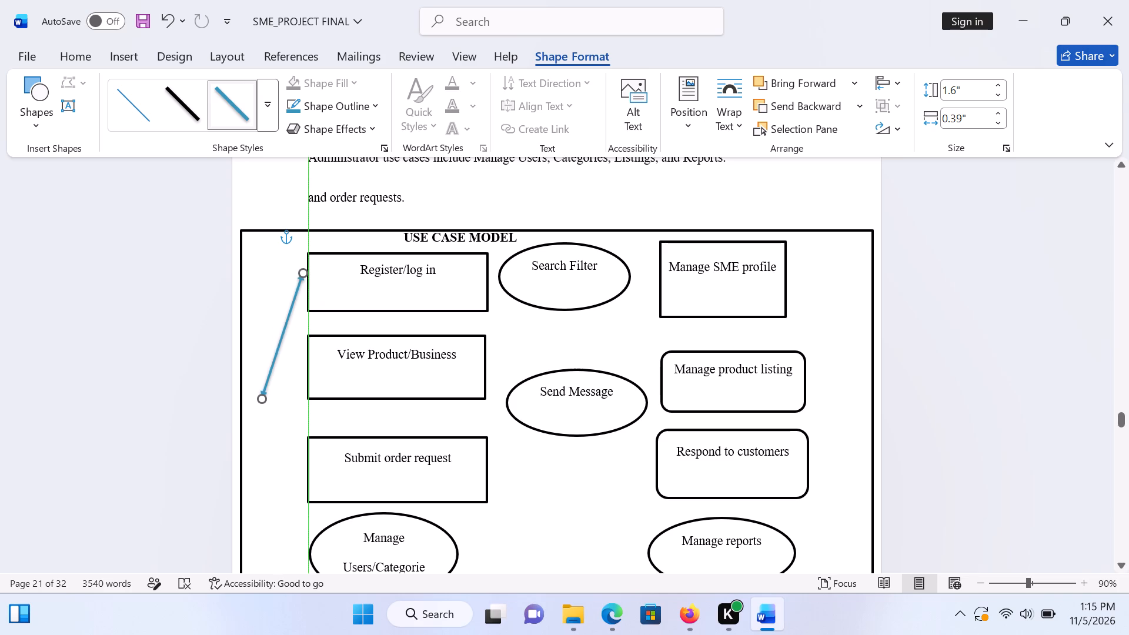
left_click_drag(314, 273, 316, 273)
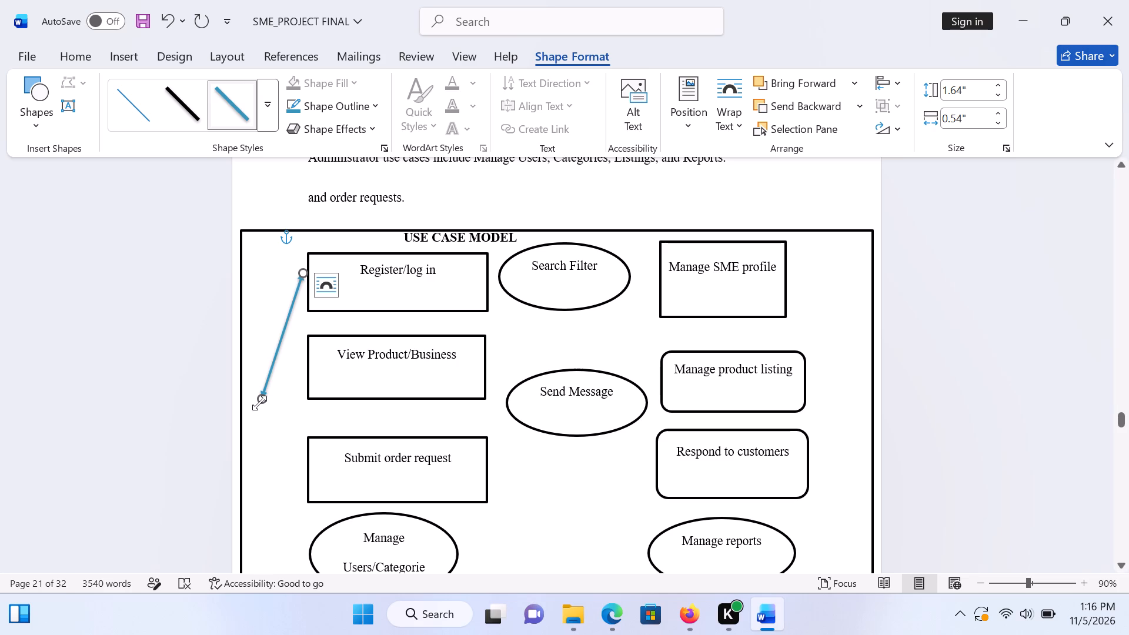
left_click_drag(259, 403, 276, 360)
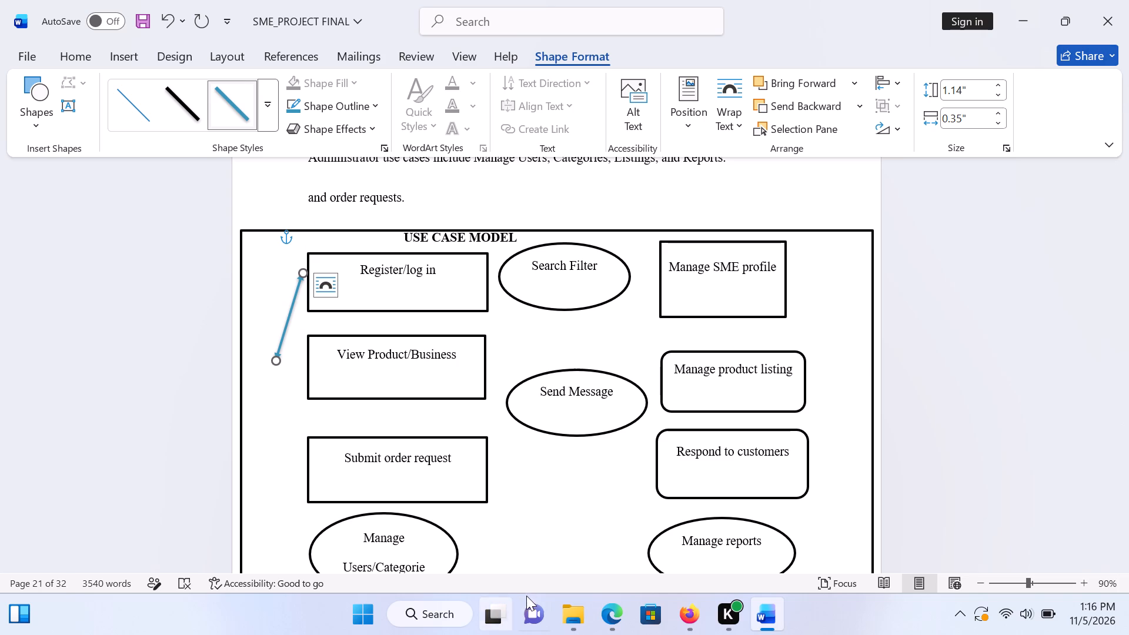
Switch to File Explorer and open the recent document SME_FULL_PROJECT_CHAPTER4_CLEAR_DIAGRAMS.
left_click(582, 621)
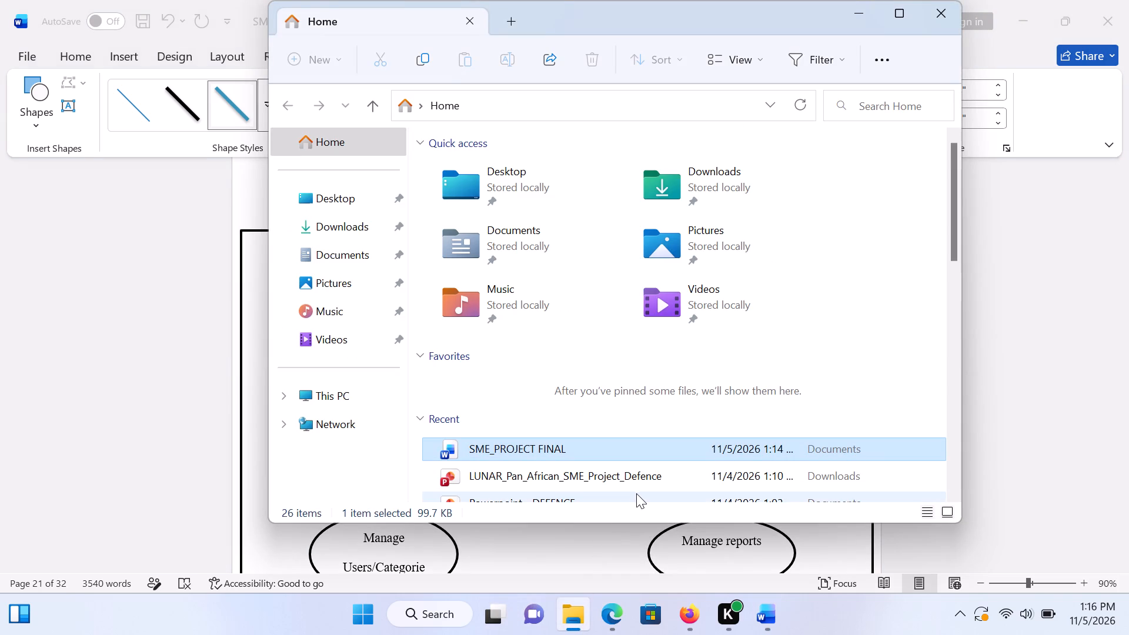
scroll(635, 493, "down", 1)
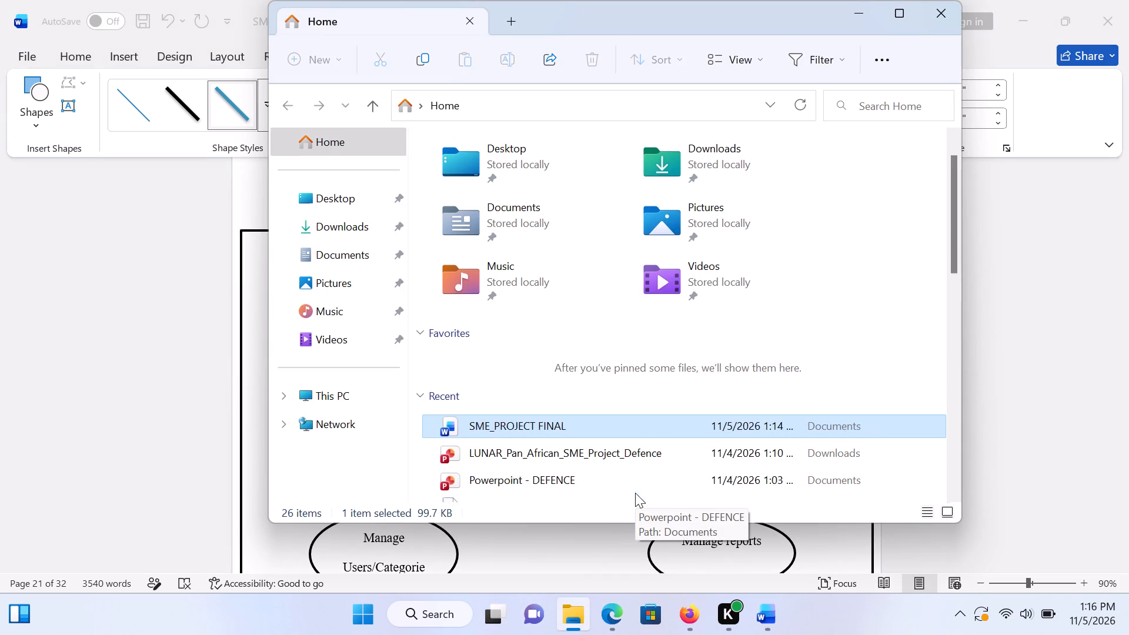
scroll(635, 493, "down", 1)
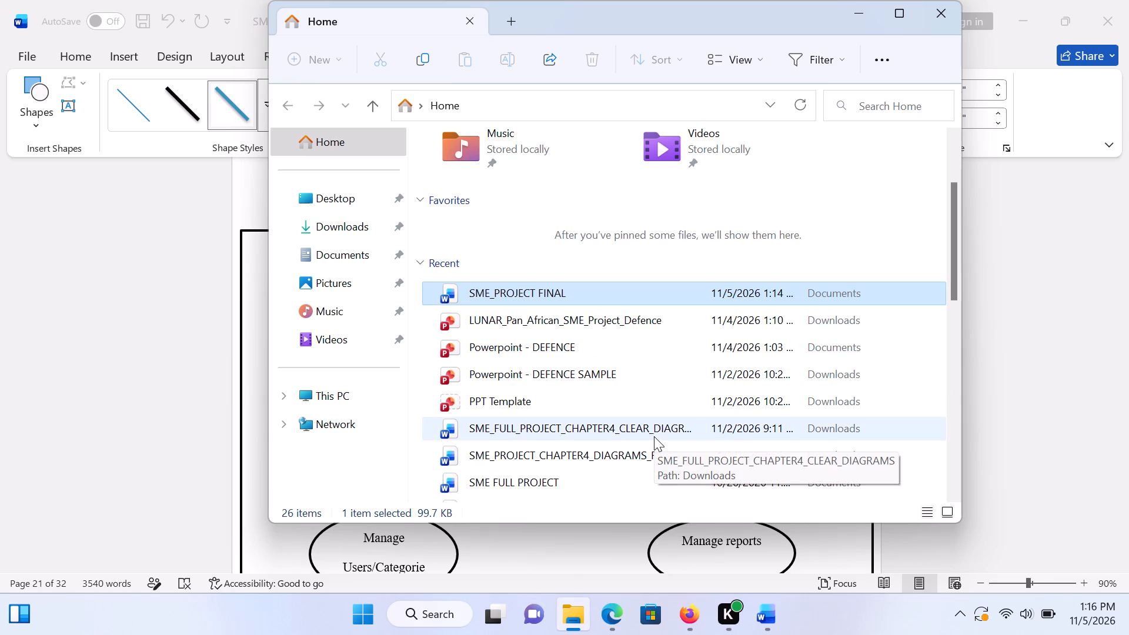
double_click(654, 436)
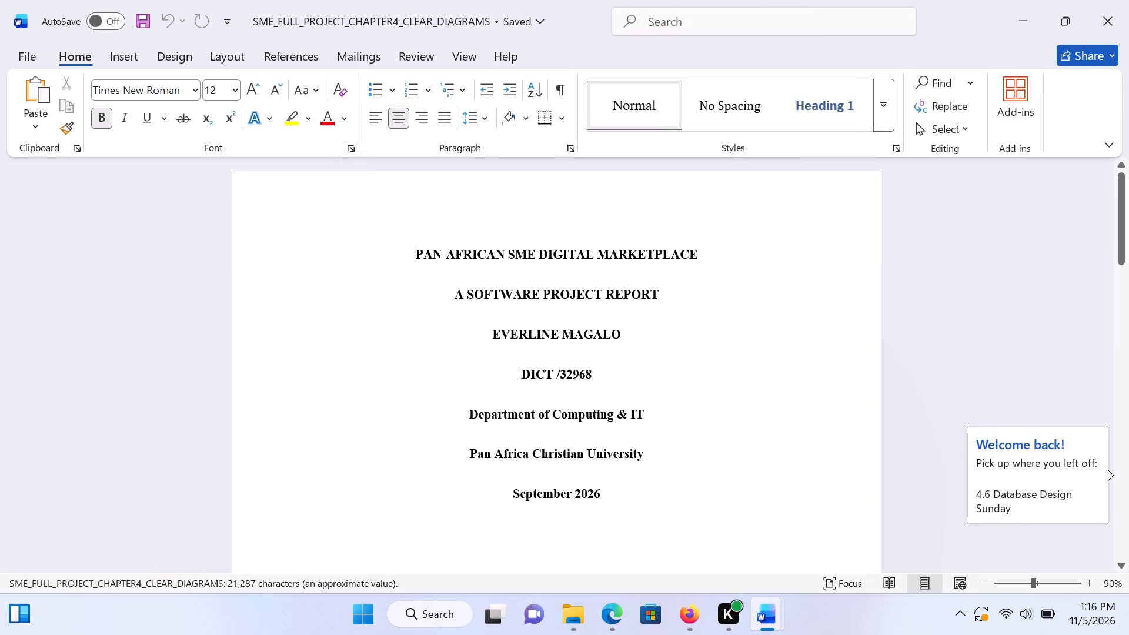
Skim the opened report from the title page through to the requirement sections of chapter three.
scroll(654, 436, "down", 13)
scroll(671, 333, "down", 1)
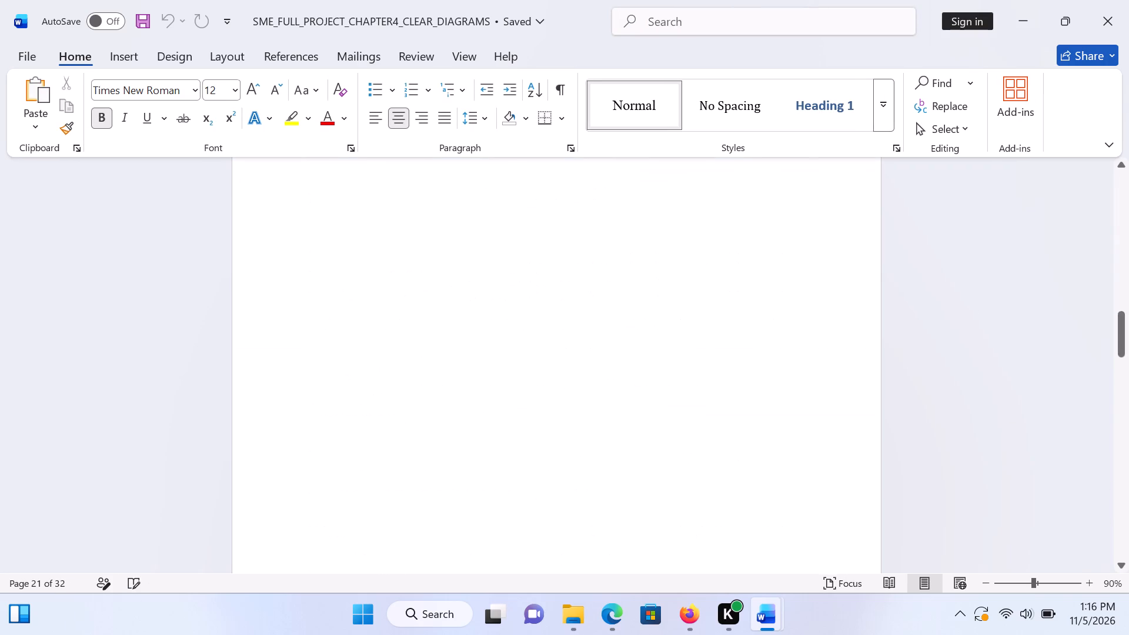
scroll(671, 333, "down", 18)
scroll(700, 185, "down", 15)
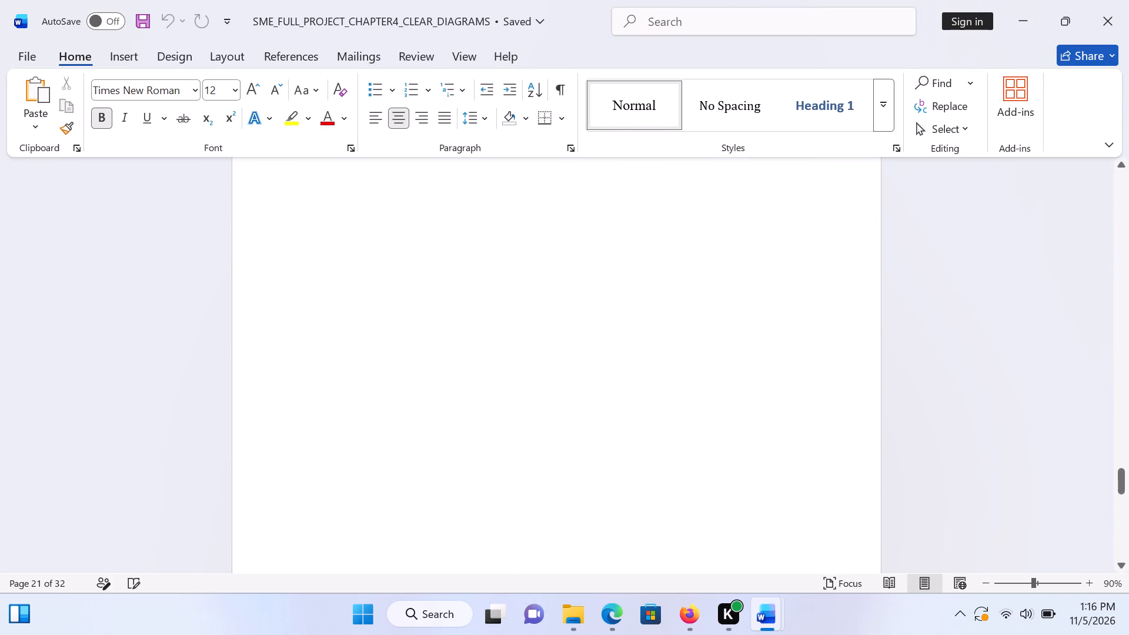
scroll(700, 185, "down", 6)
scroll(755, 0, "down", 15)
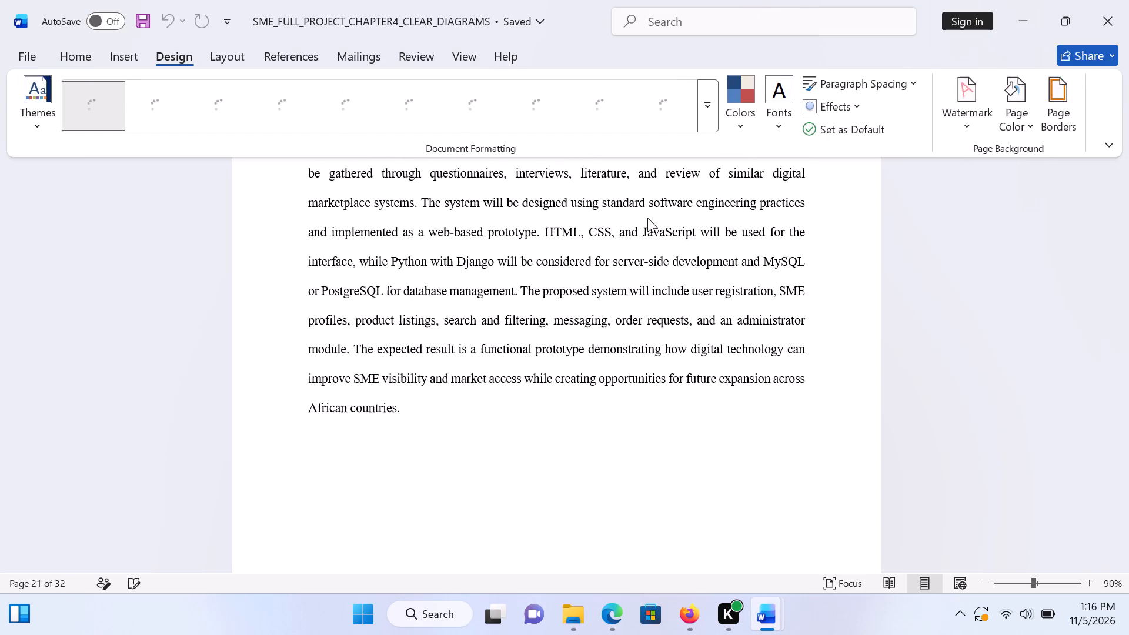
scroll(660, 380, "down", 5)
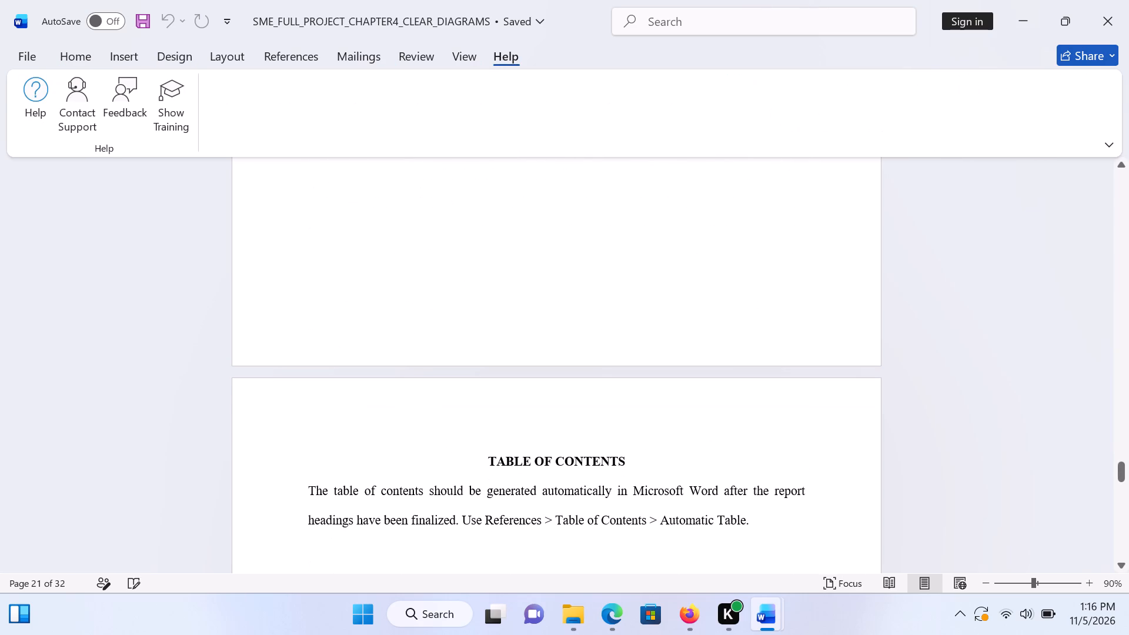
scroll(911, 379, "down", 6)
scroll(713, 343, "down", 1)
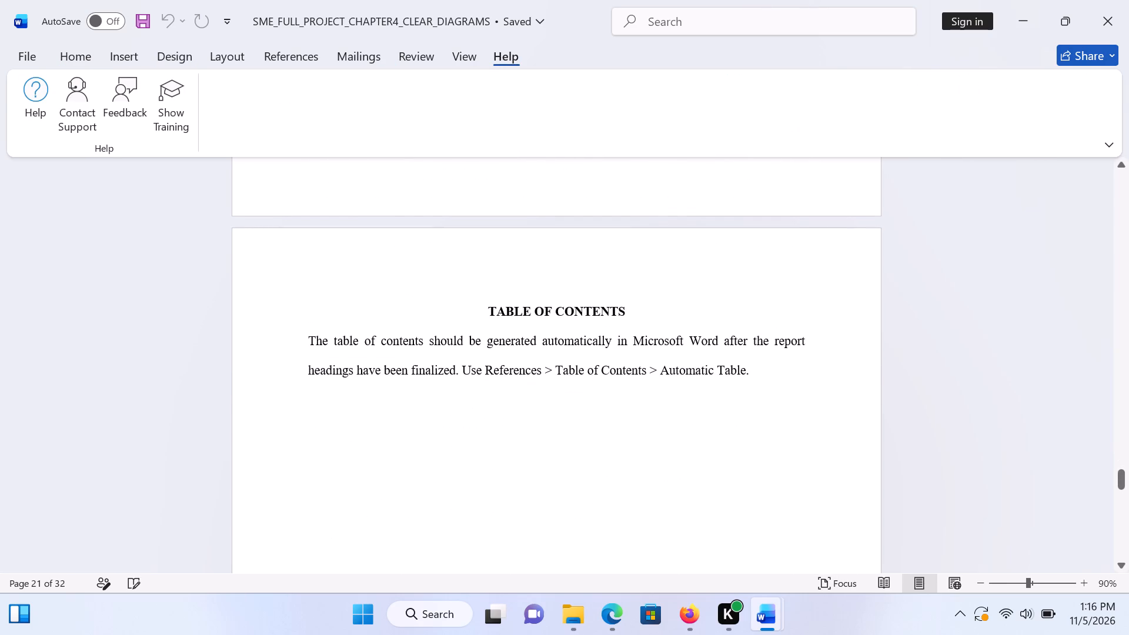
scroll(713, 343, "down", 14)
scroll(830, 65, "down", 7)
scroll(744, 438, "down", 2)
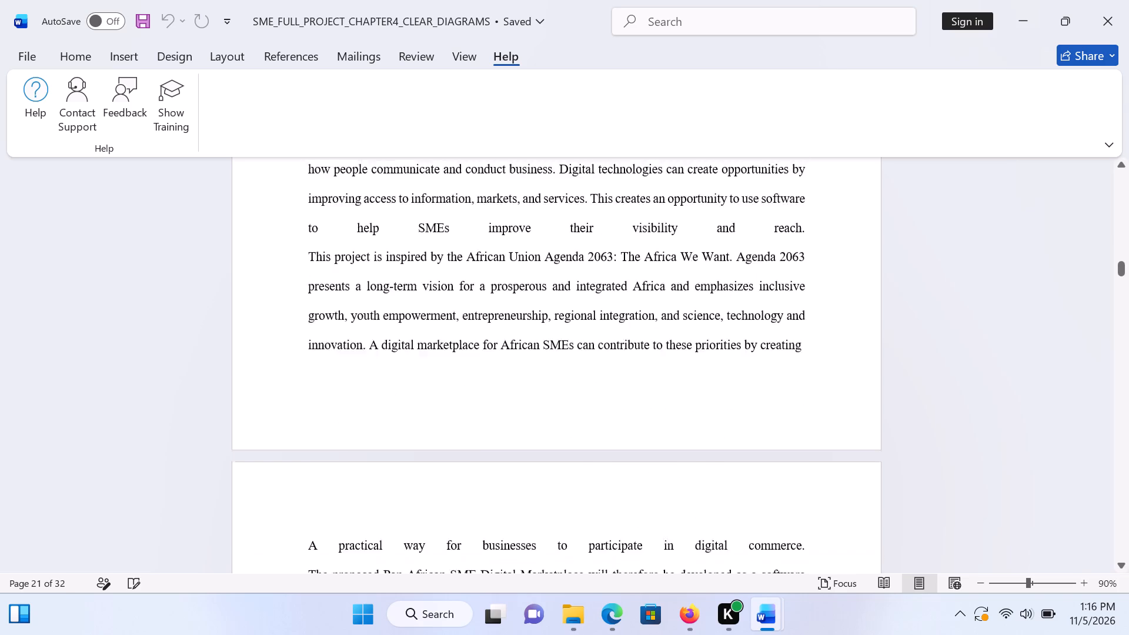
scroll(744, 438, "down", 19)
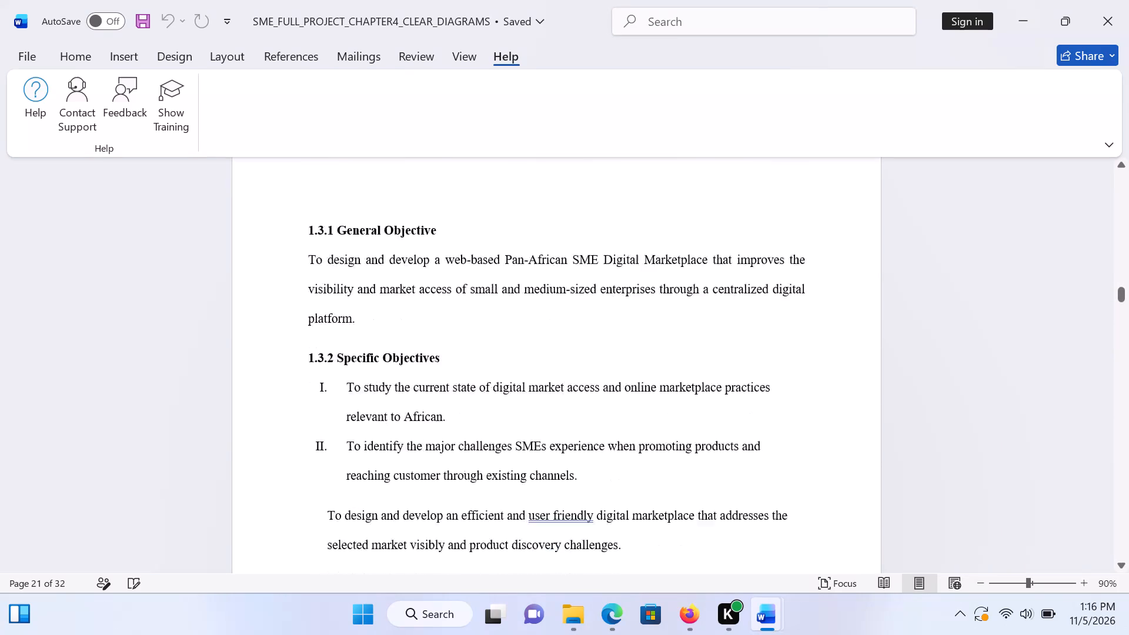
scroll(739, 395, "down", 11)
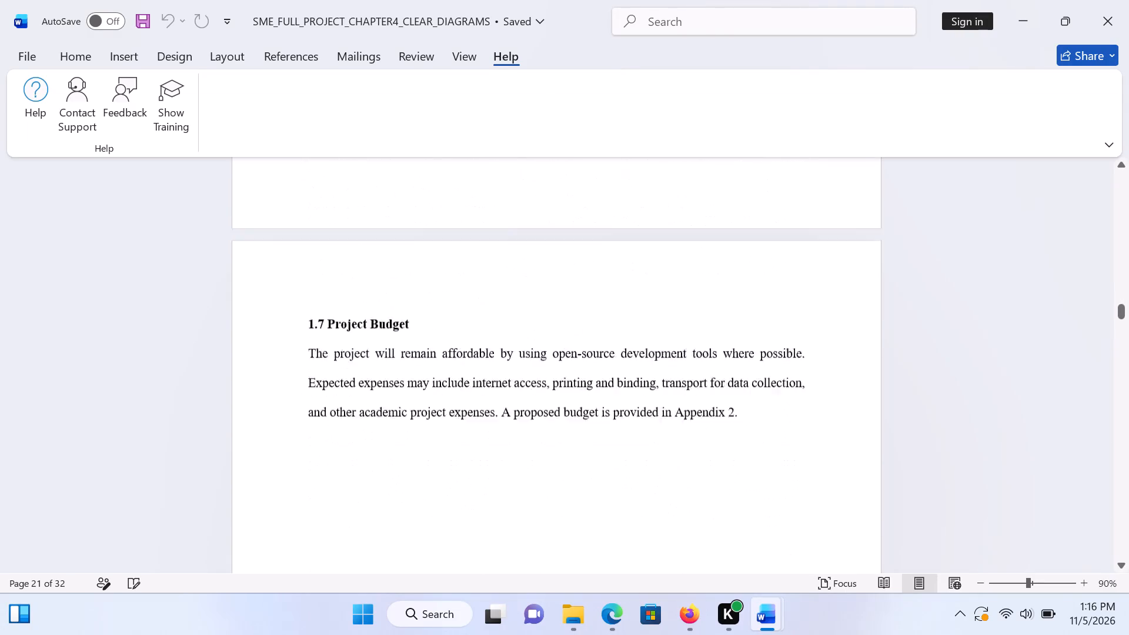
scroll(736, 357, "down", 14)
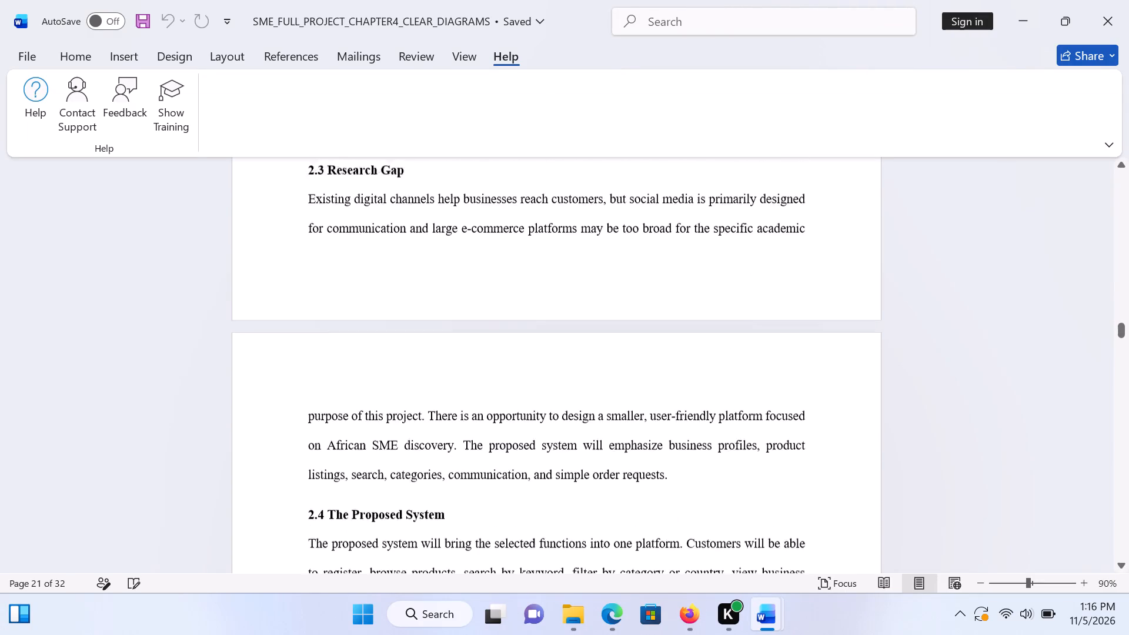
scroll(736, 357, "down", 20)
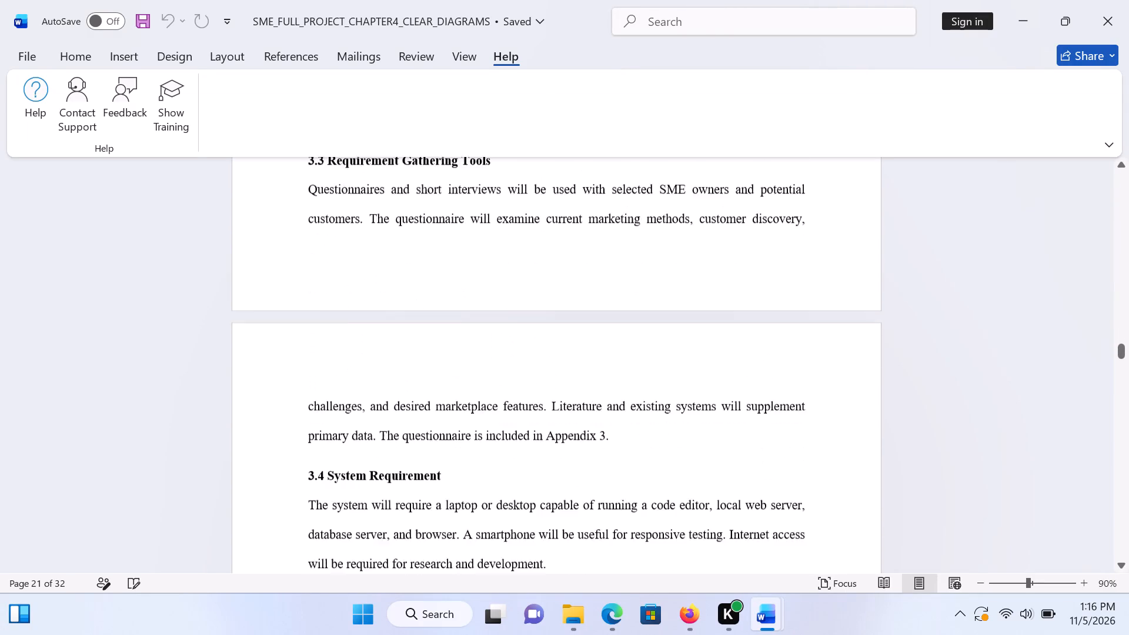
Go through the chapter four diagrams and examine the actor connections in the Figure 4.3 use case model.
scroll(736, 352, "down", 16)
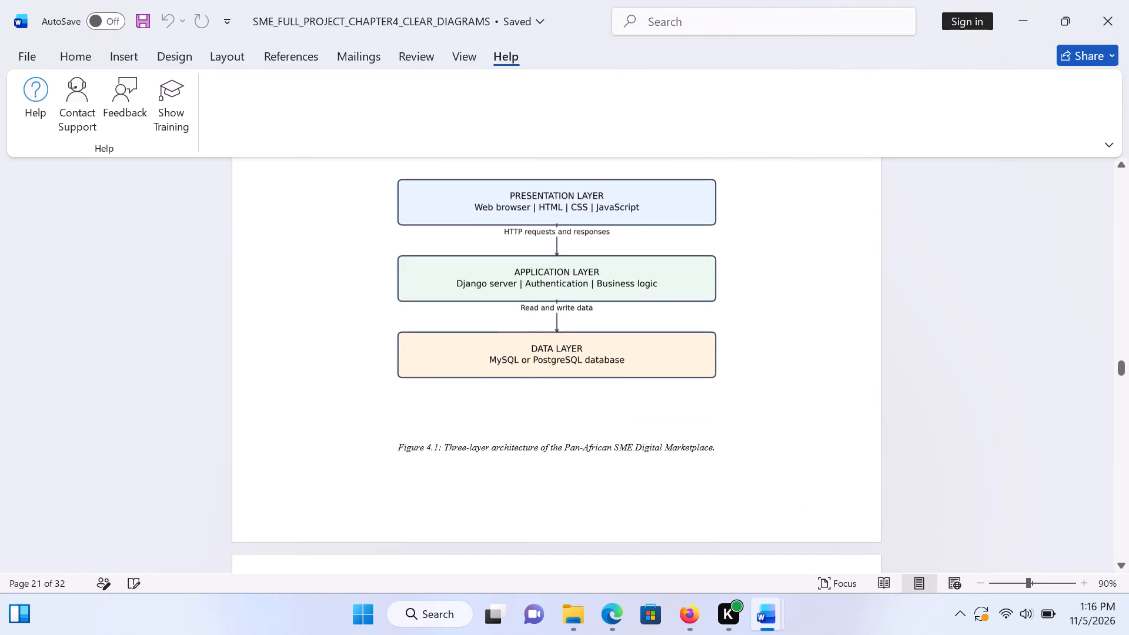
scroll(736, 352, "down", 8)
scroll(727, 276, "down", 5)
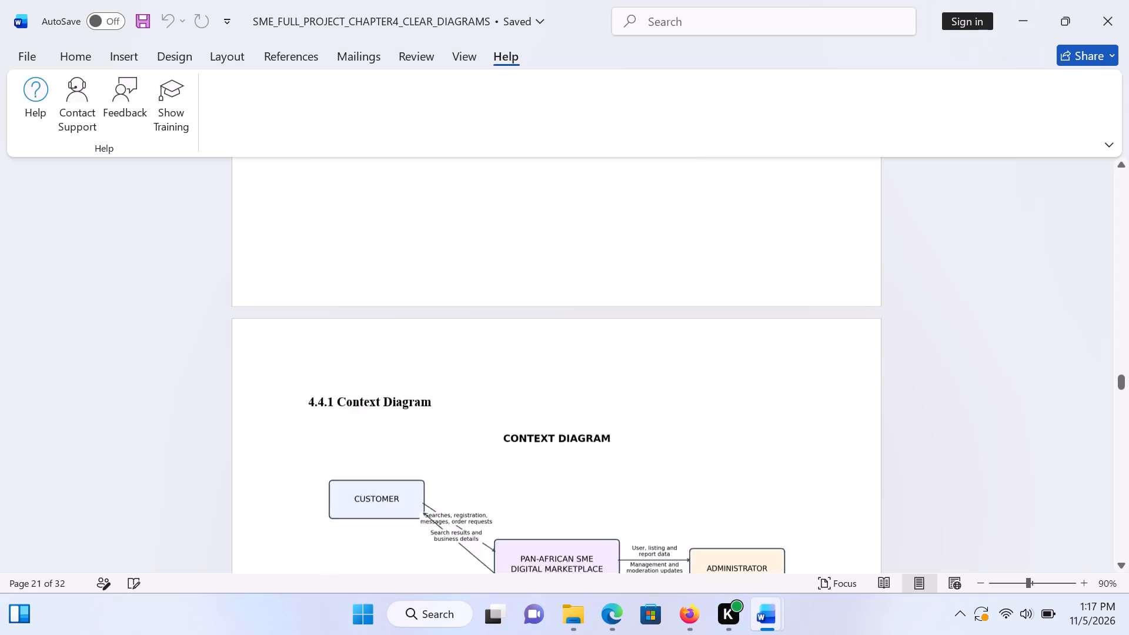
scroll(747, 161, "down", 6)
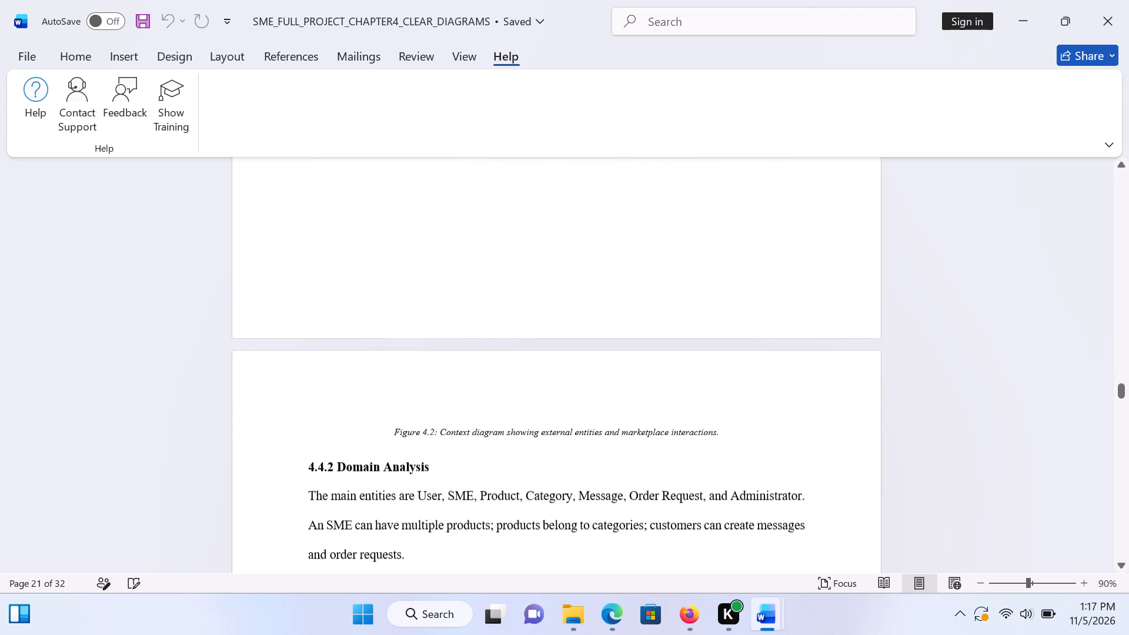
scroll(814, 380, "down", 7)
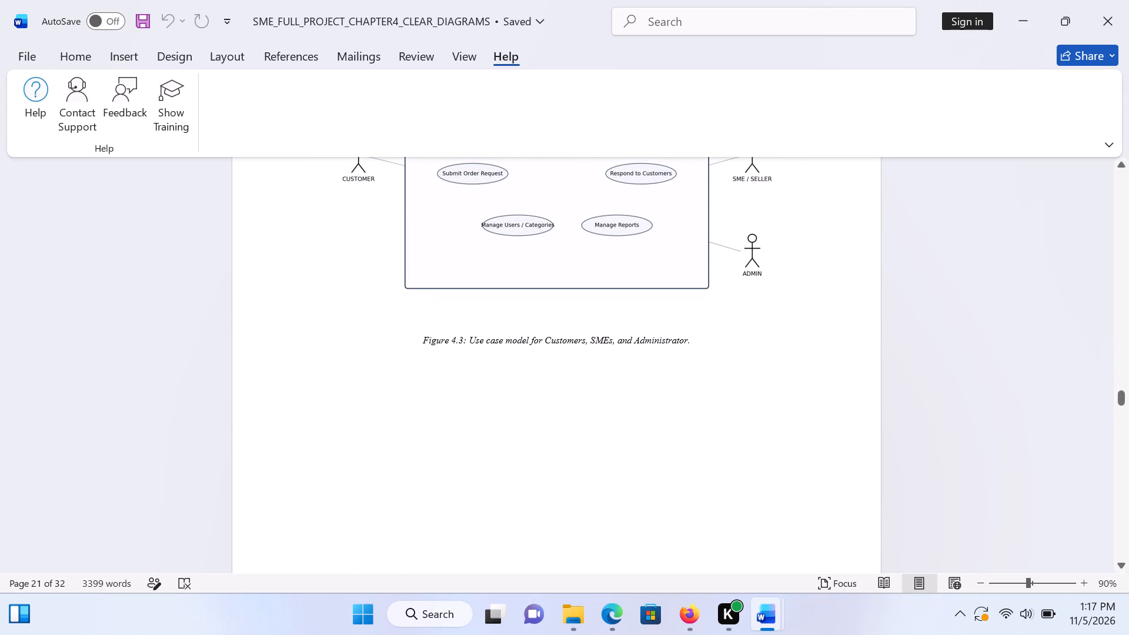
scroll(814, 380, "up", 2)
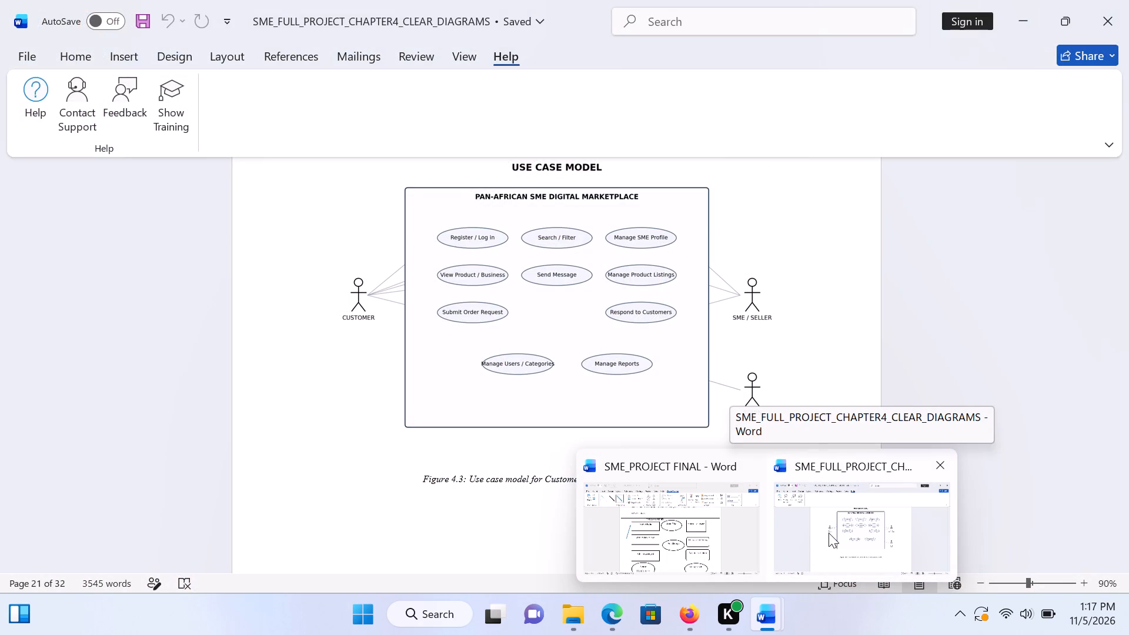
Back in SME_PROJECT FINAL, shorten the arrow beside the Register/log in box to about 0.77" high and 0.3" wide.
left_click(674, 547)
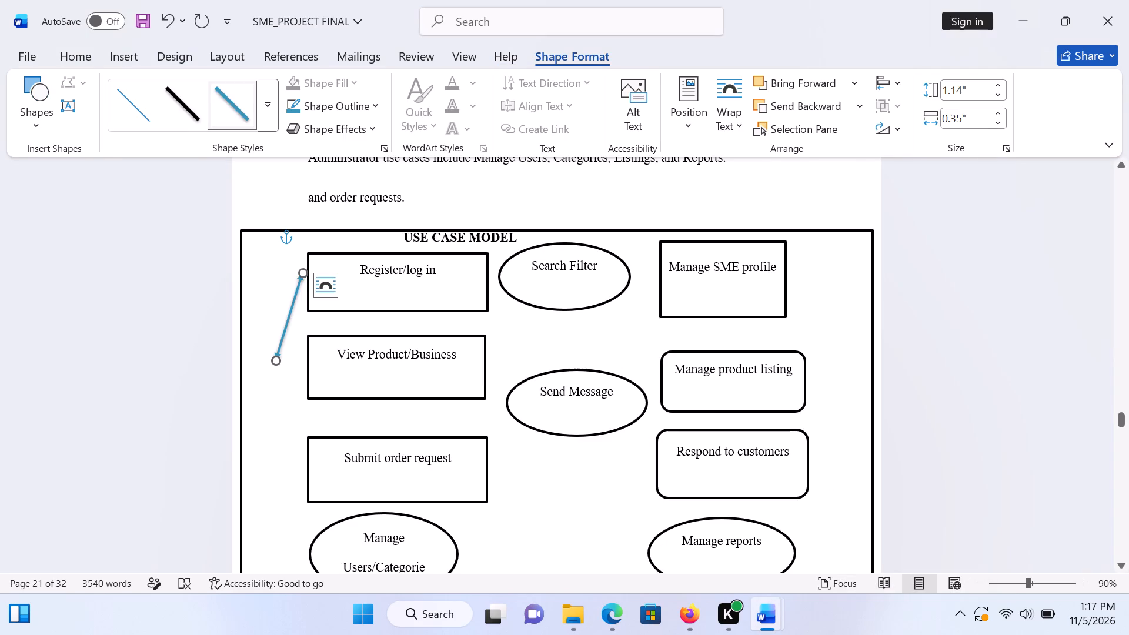
left_click_drag(276, 358, 276, 356)
left_click_drag(276, 356, 280, 332)
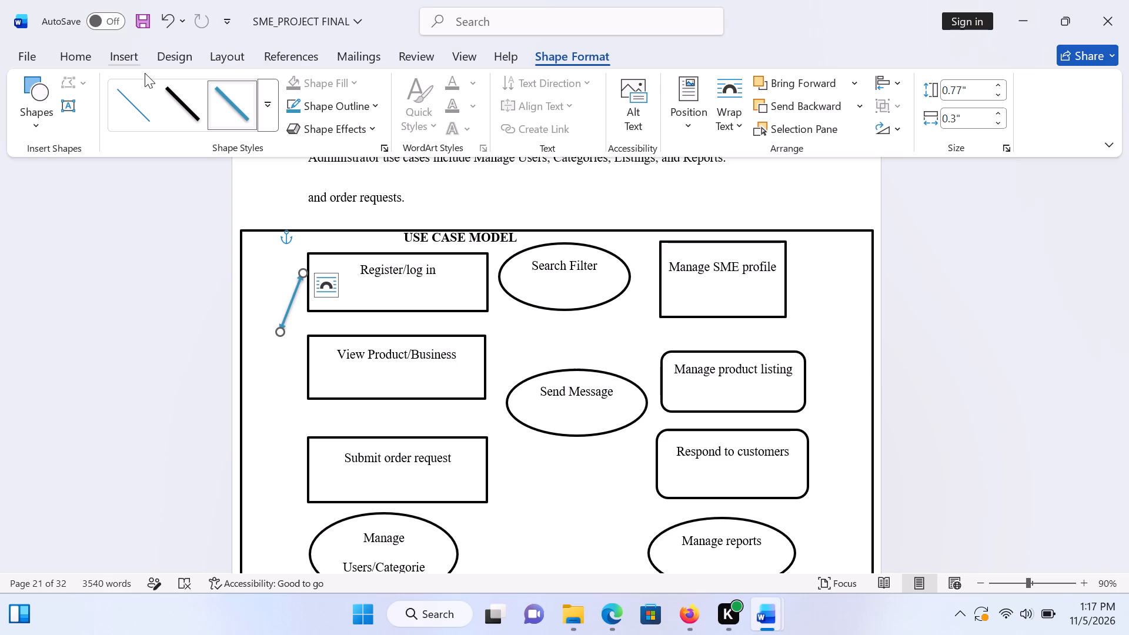
left_click(133, 242)
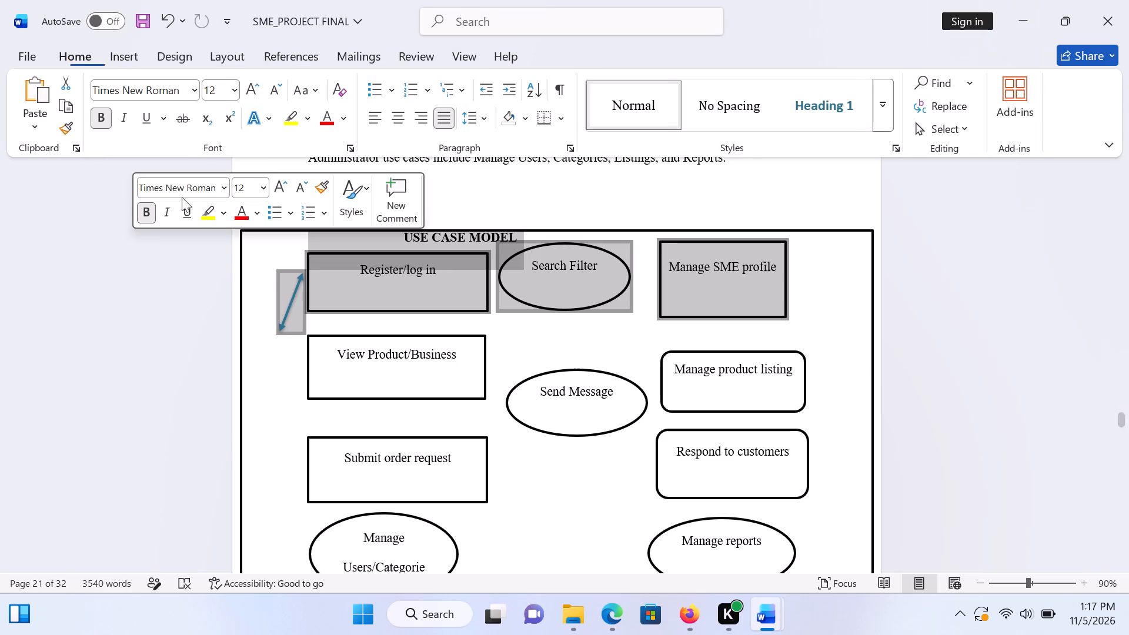
left_click(205, 330)
left_click(205, 330)
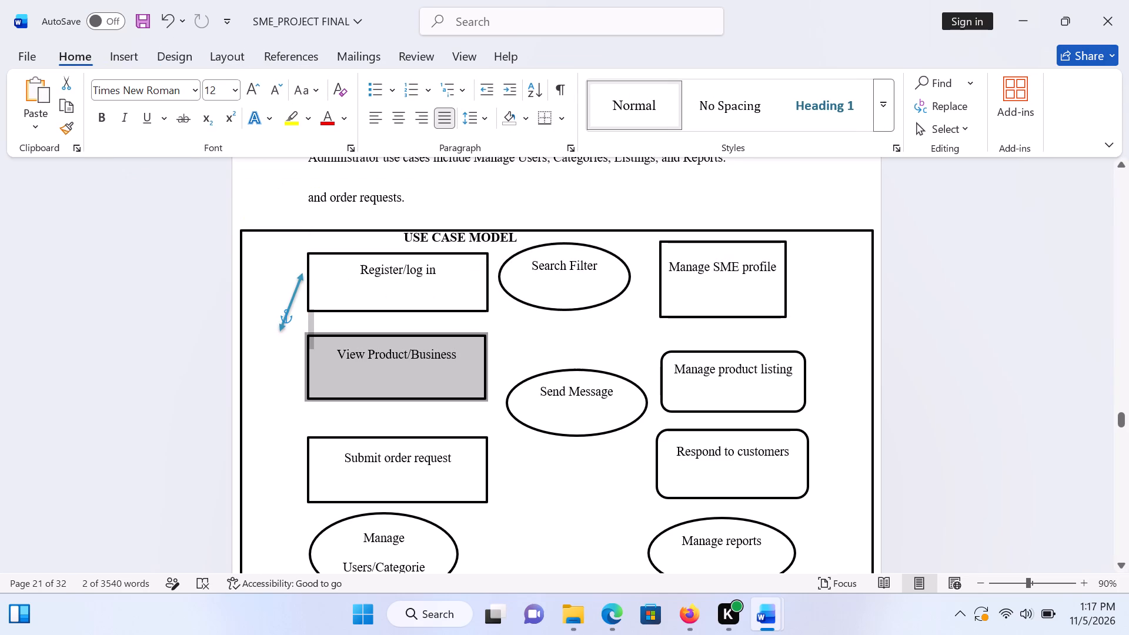
Insert a second double-headed line arrow, 1" by 1", starting beside the View Product/Business box.
left_click(132, 65)
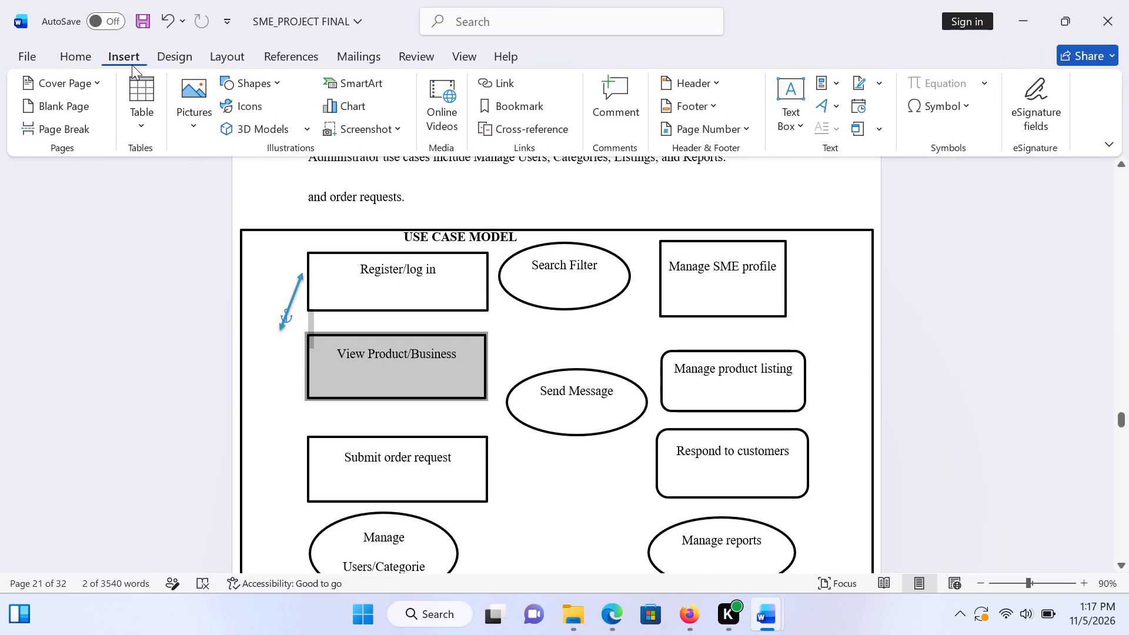
left_click(263, 87)
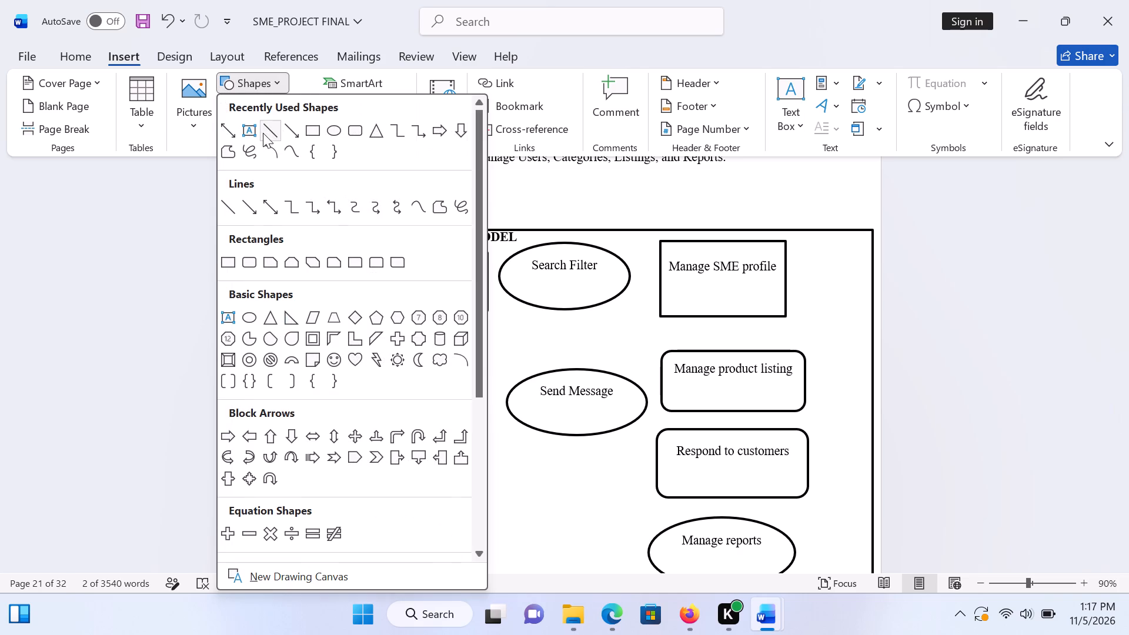
left_click(223, 138)
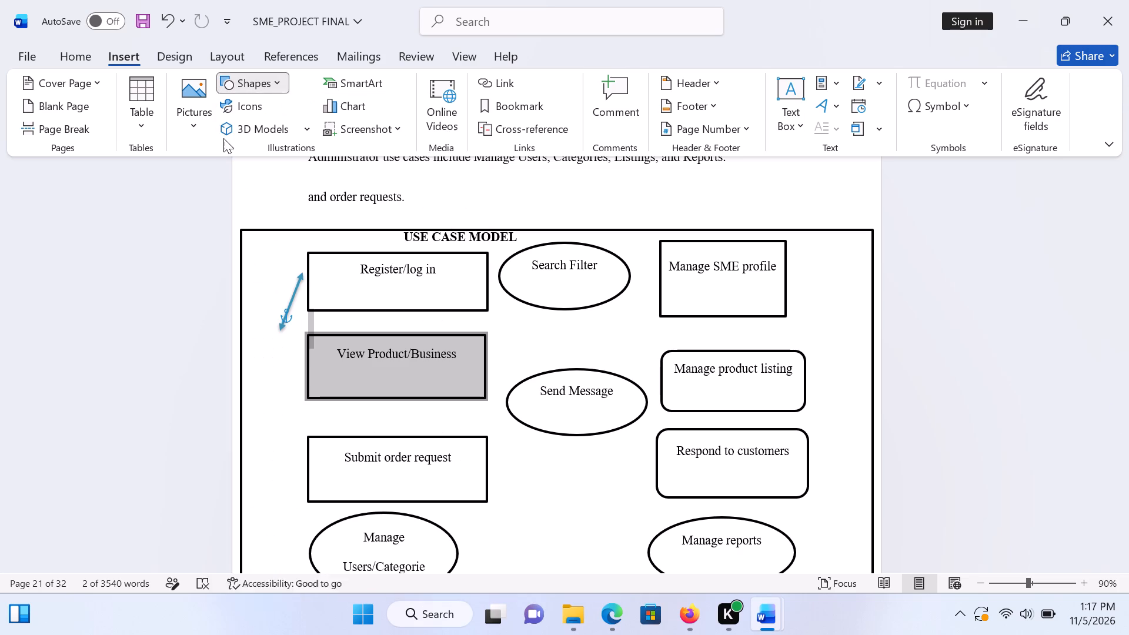
left_click(282, 363)
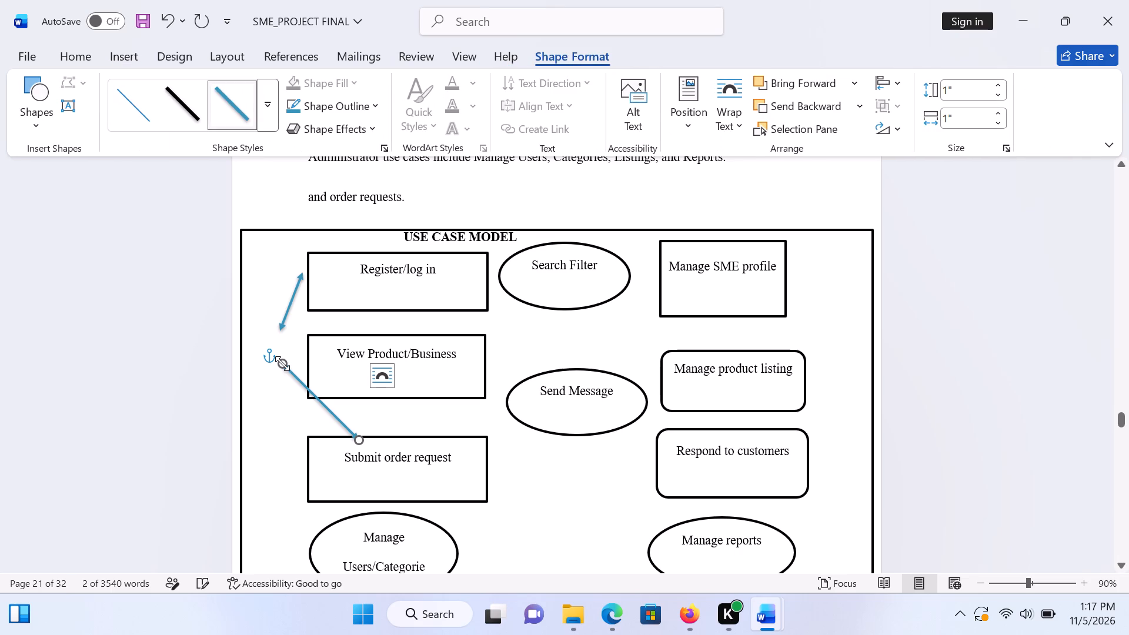
Reposition the new arrow's ends so it slopes outward and down from View Product/Business's left edge, about 0.54" high and 0.46" wide.
left_click_drag(282, 363, 308, 342)
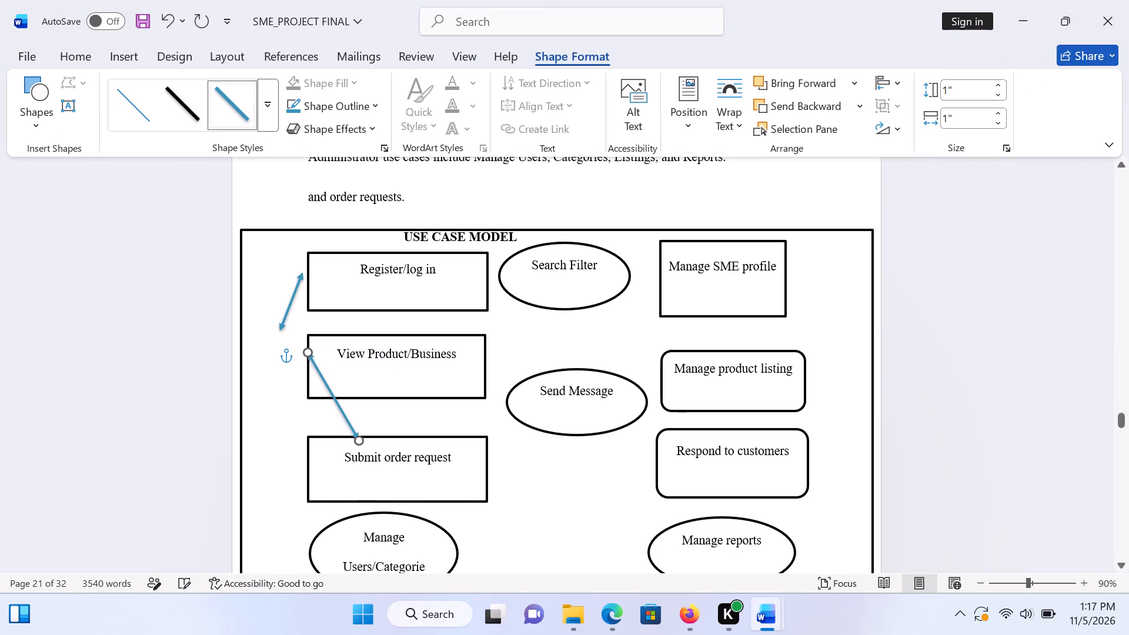
right_click_drag(358, 442, 350, 437)
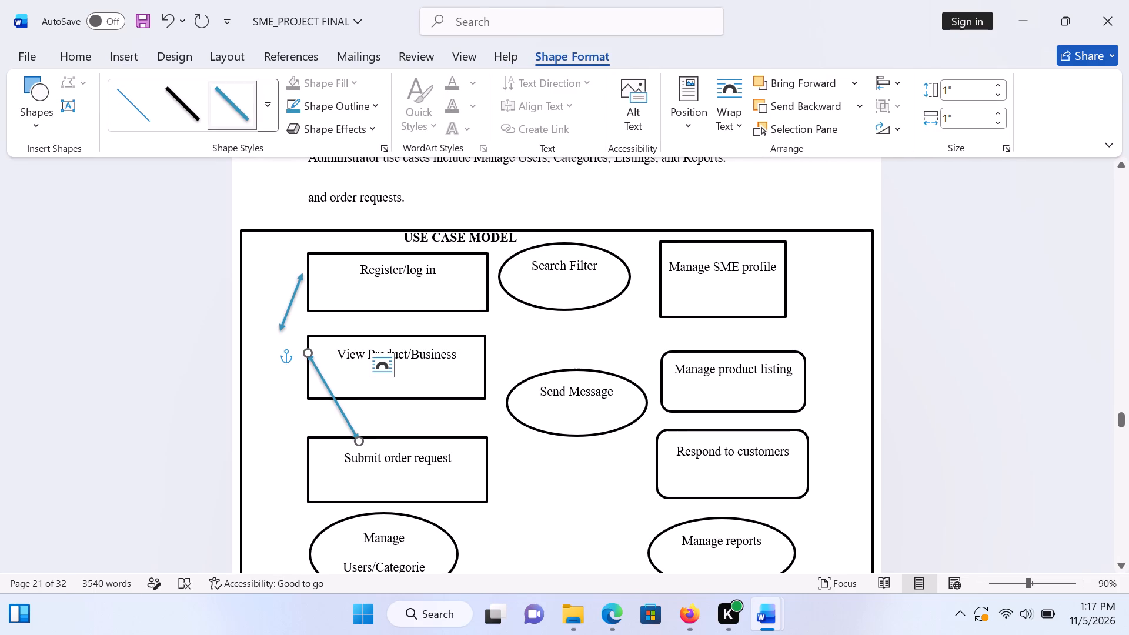
right_click_drag(350, 437, 272, 395)
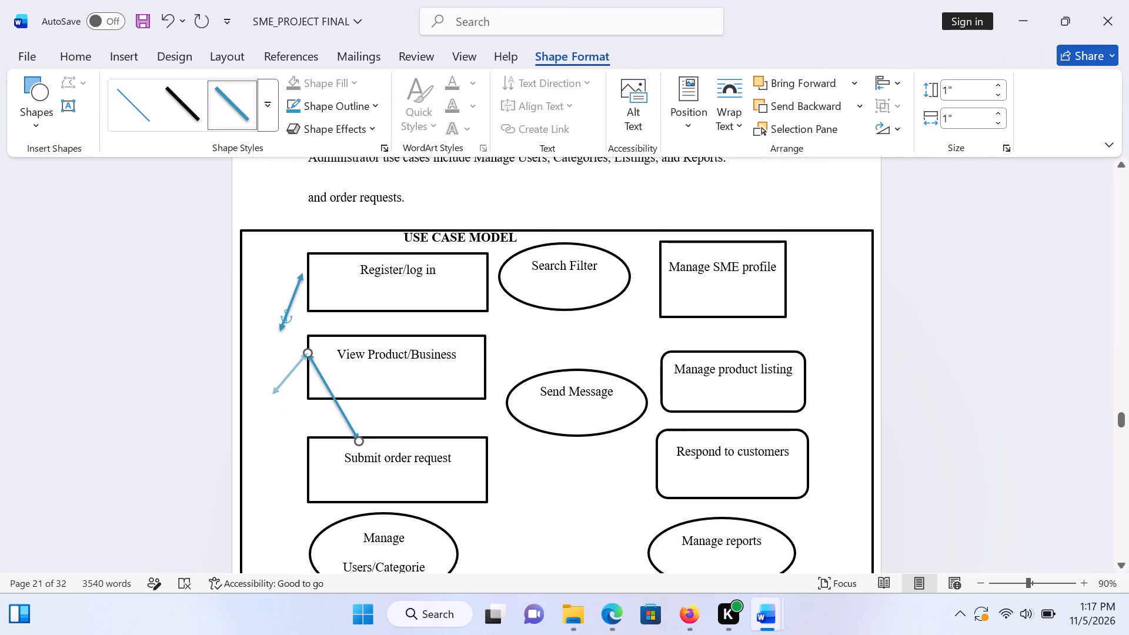
Extend the Register/log in arrow's lower end to meet the View Product/Business arrow's outer end, about 1.51" high and 0.35" wide.
left_click(281, 325)
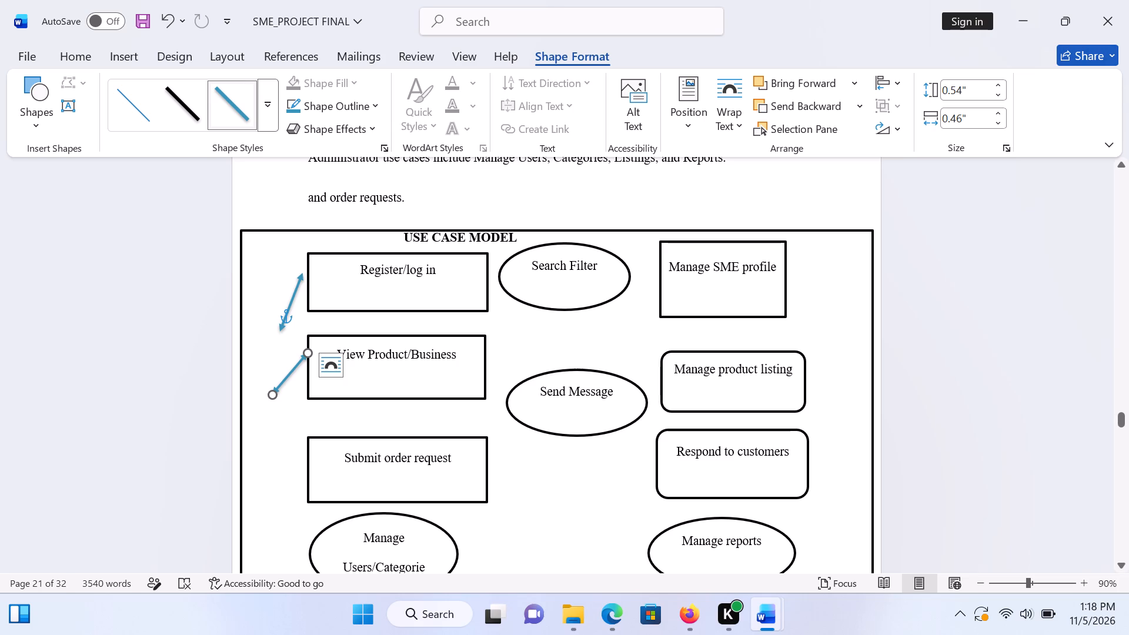
left_click(283, 313)
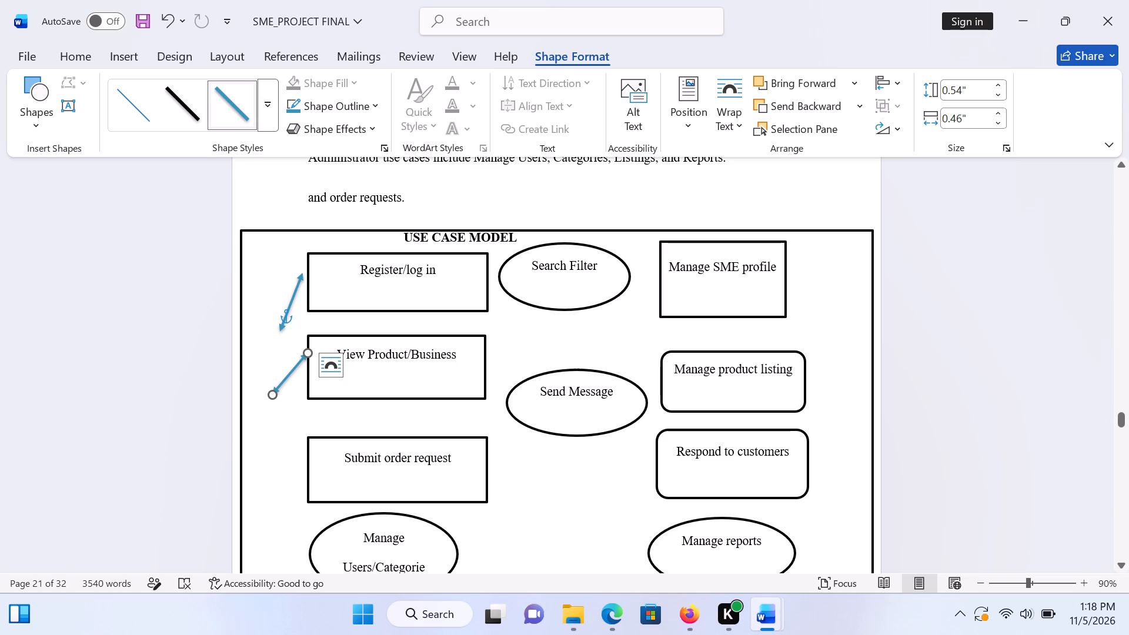
left_click(279, 321)
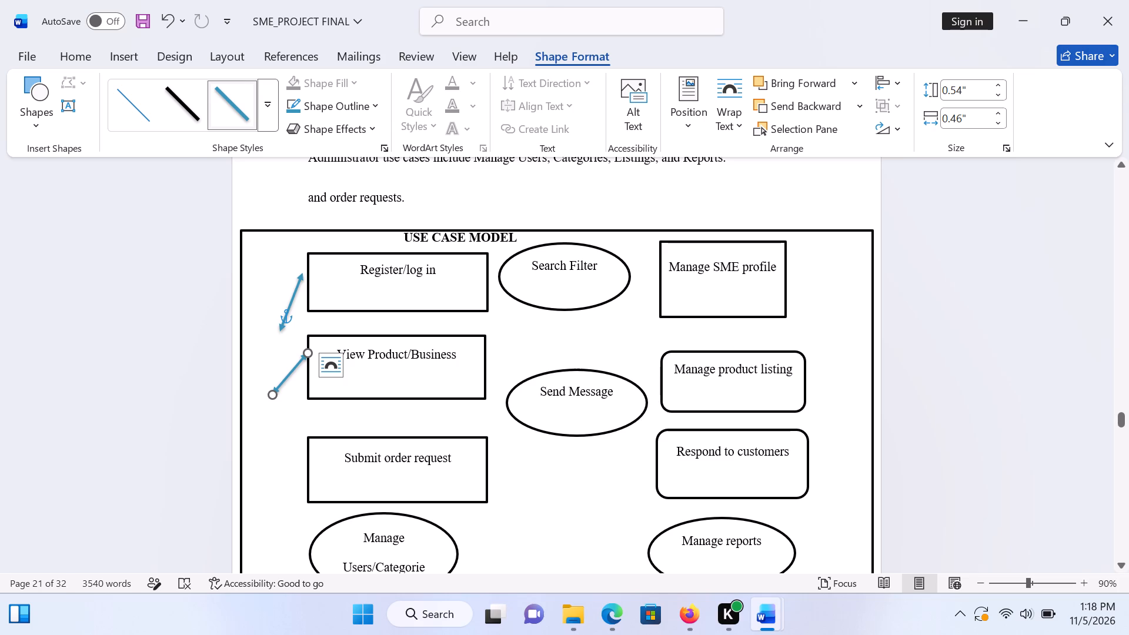
left_click(279, 321)
double_click(279, 321)
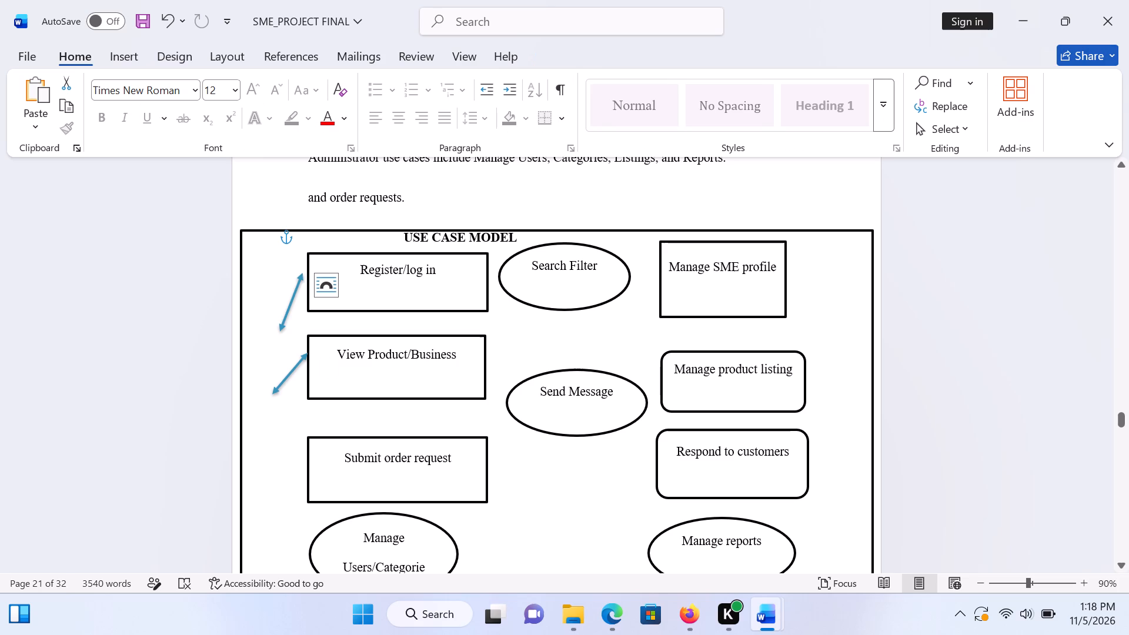
left_click(279, 321)
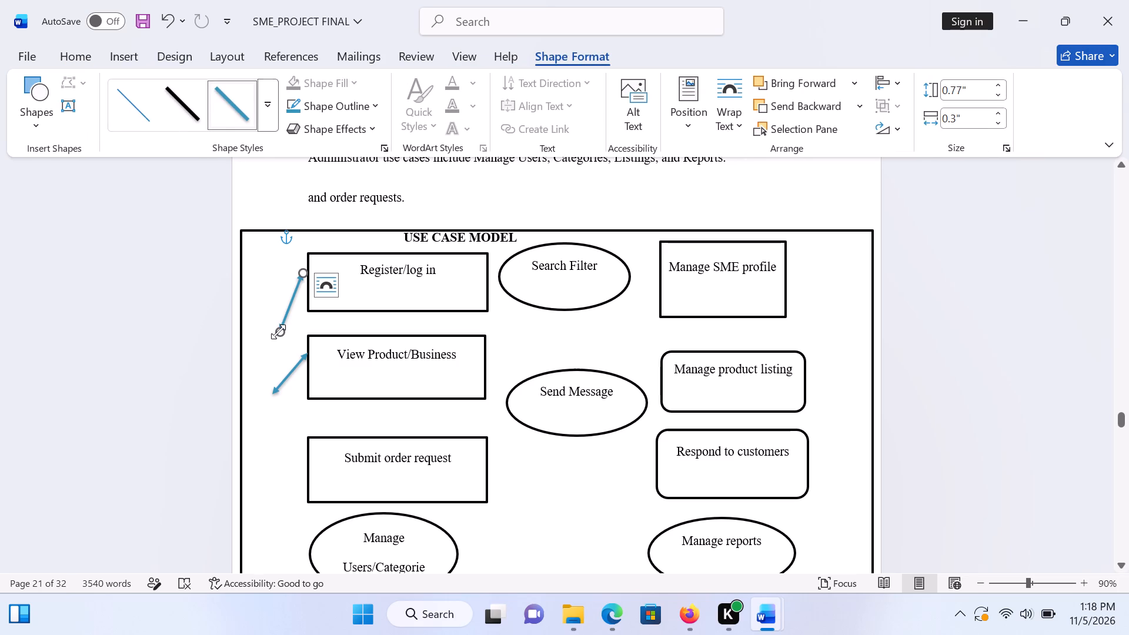
left_click_drag(278, 338, 279, 371)
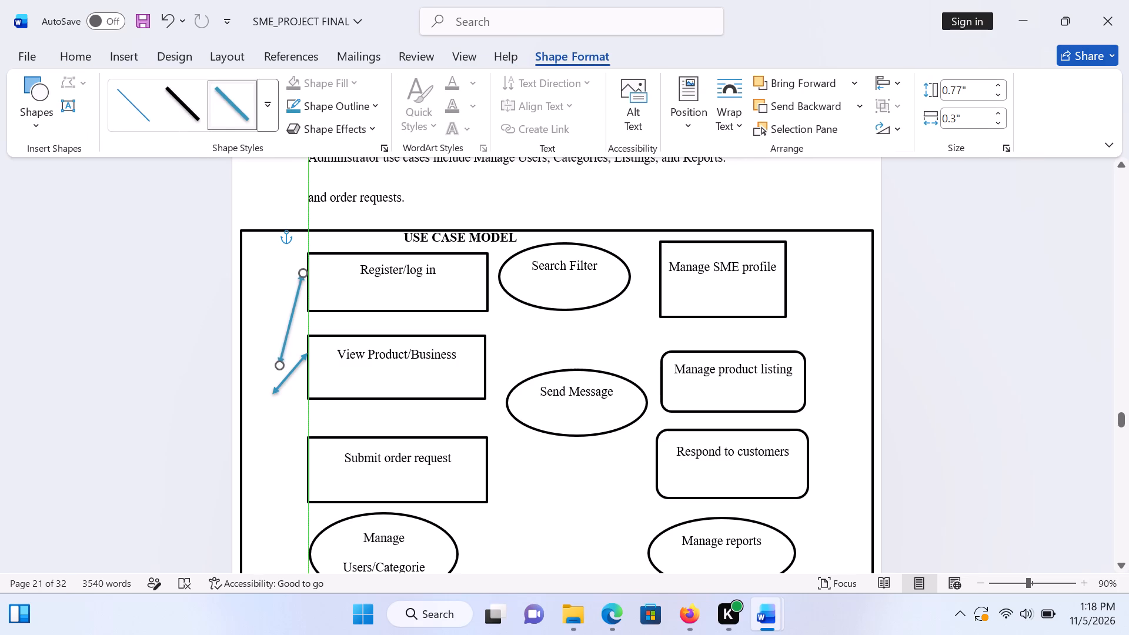
left_click_drag(279, 371, 268, 389)
left_click(268, 389)
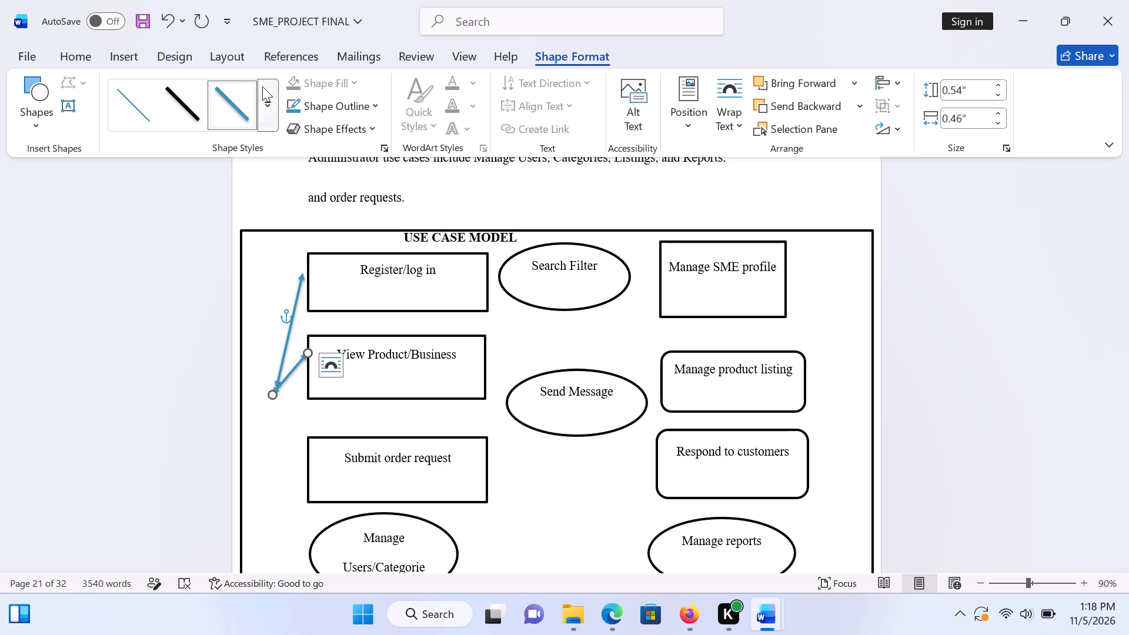
Insert a third double-headed line arrow from the other arrows' meeting point to Submit order request's left edge, about 0.86" high and 0.32" wide.
left_click(132, 55)
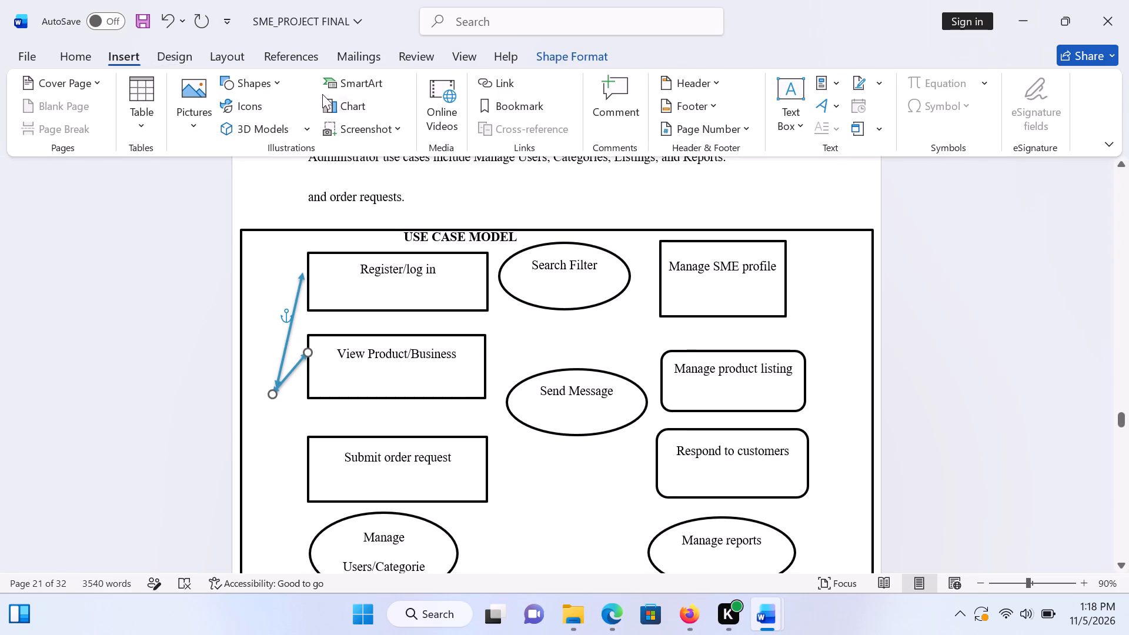
left_click(262, 82)
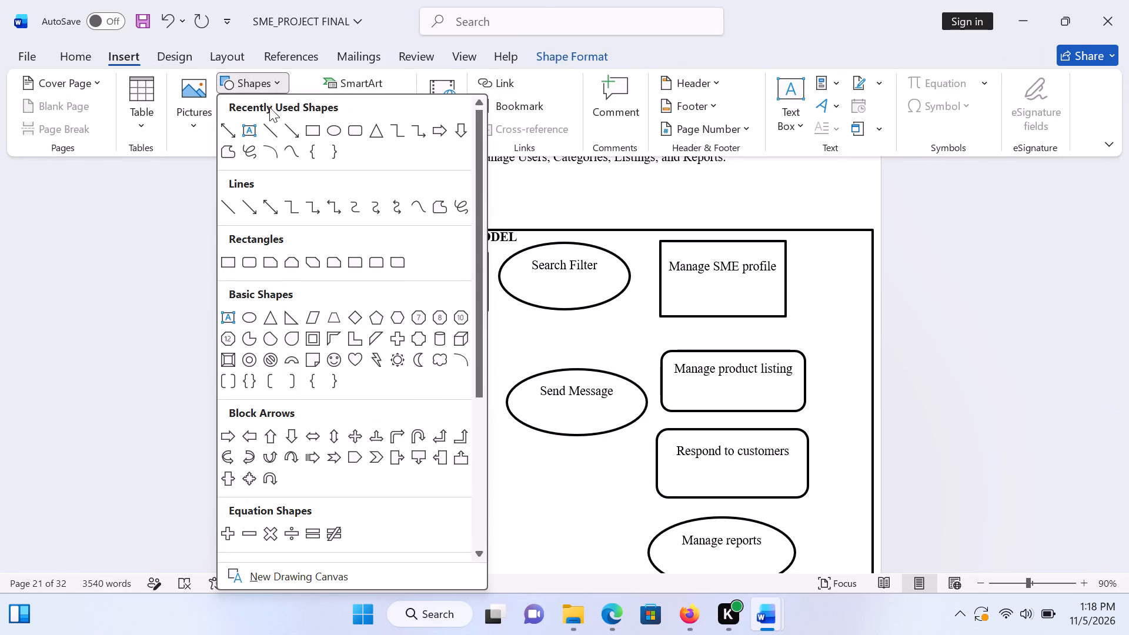
left_click(229, 126)
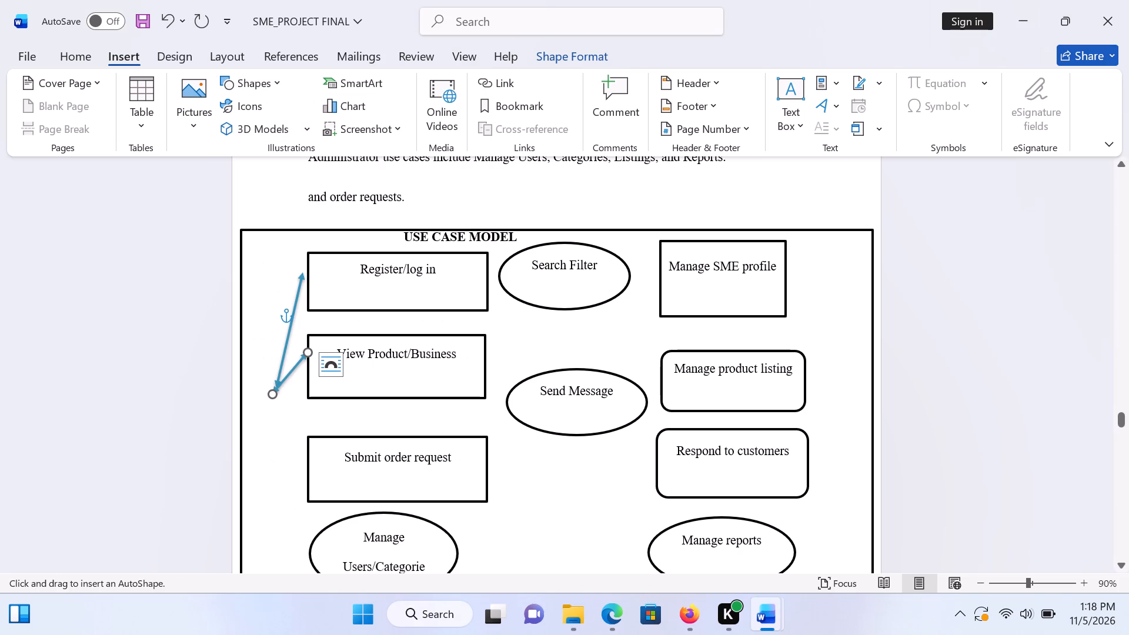
left_click(275, 465)
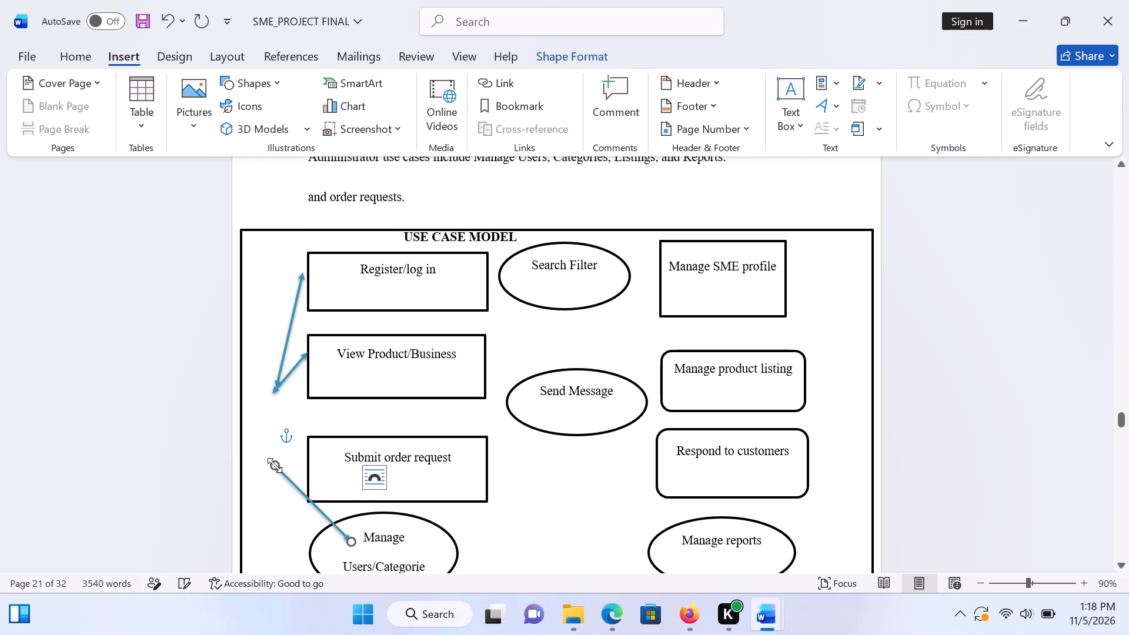
left_click_drag(275, 467, 257, 385)
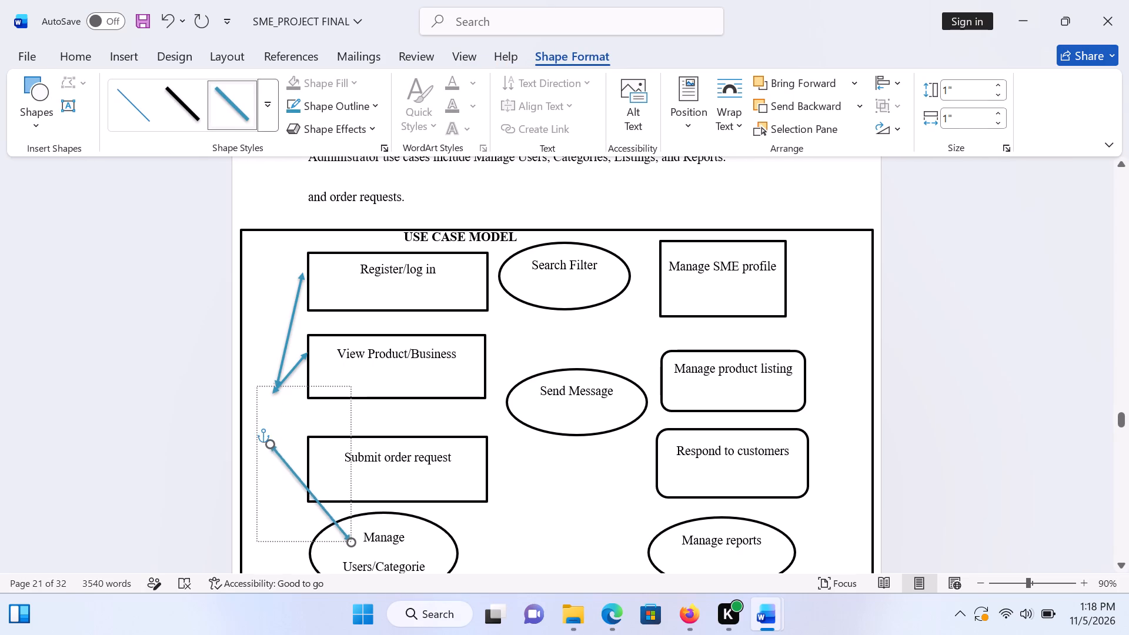
left_click_drag(257, 385, 278, 395)
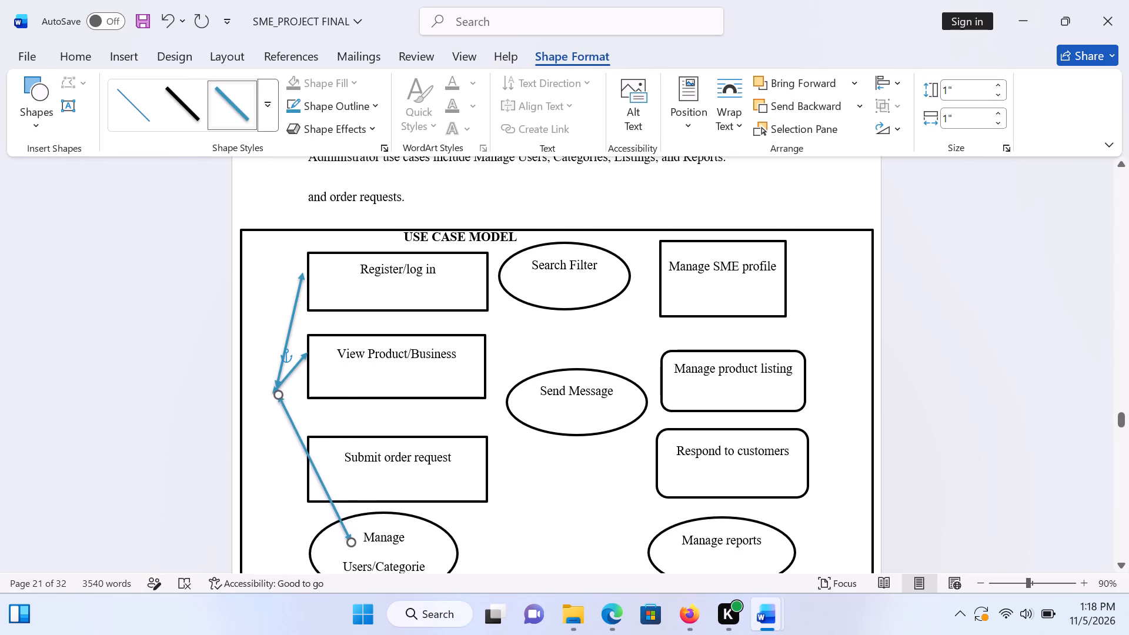
right_click_drag(351, 538, 298, 457)
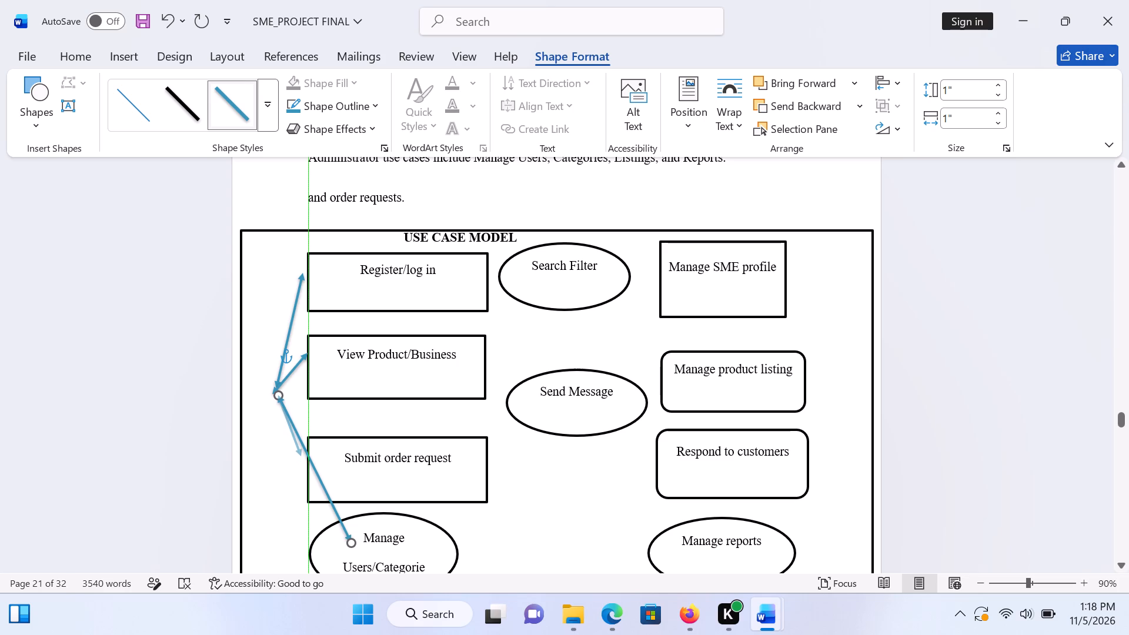
right_click_drag(298, 457, 303, 461)
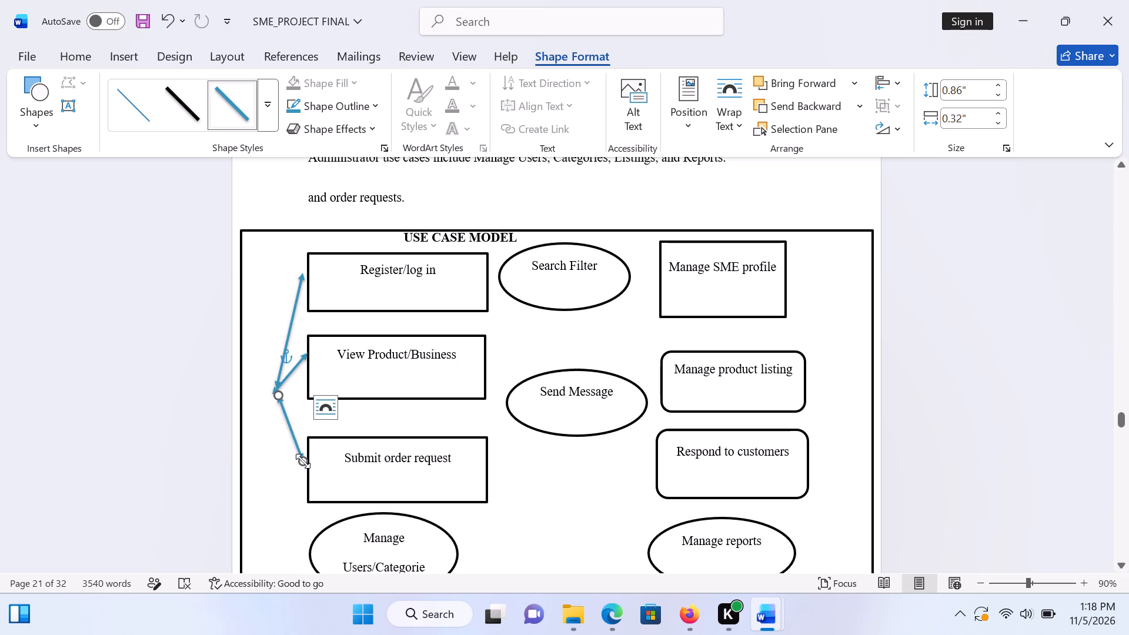
left_click(279, 430)
left_click(255, 390)
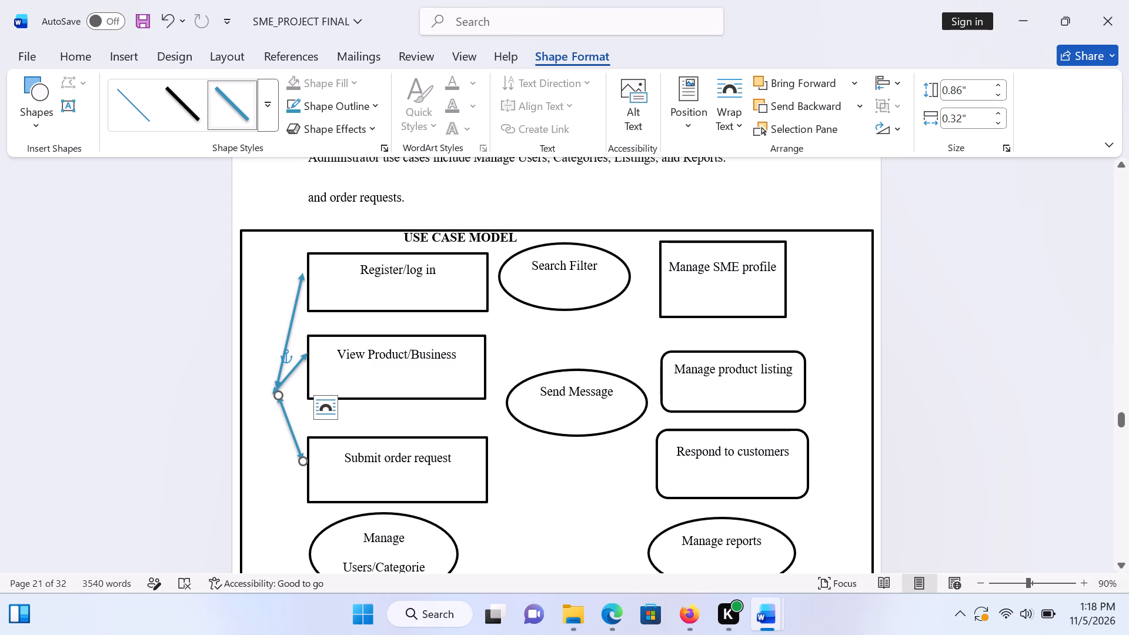
left_click(255, 390)
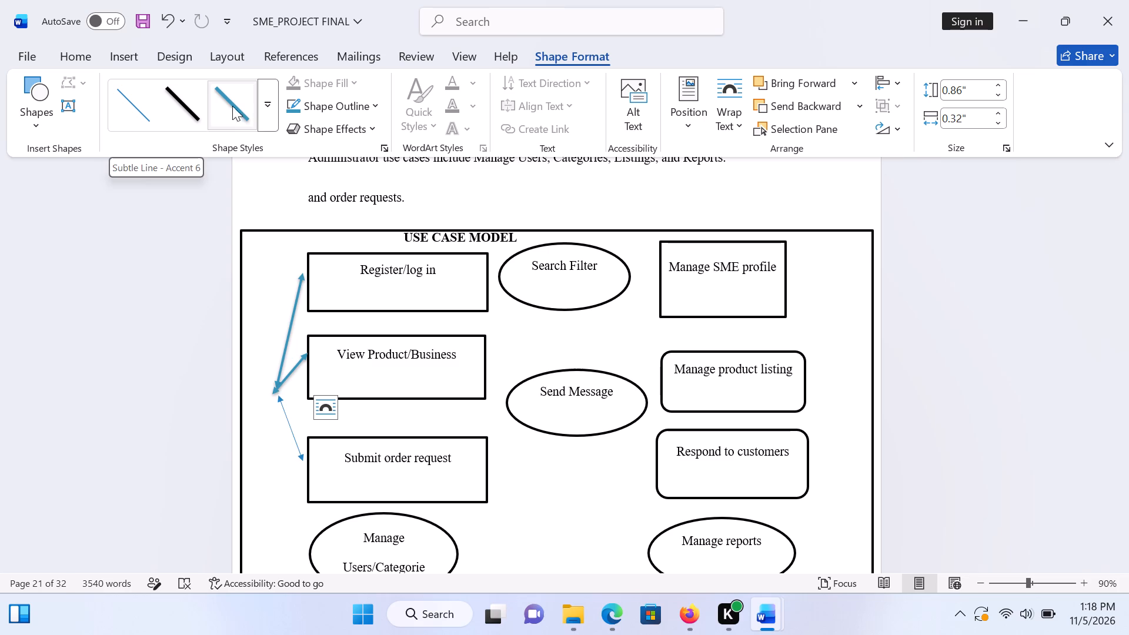
Apply the thin black line theme style to the Submit order request, Register/log in and View Product/Business arrows.
left_click(264, 110)
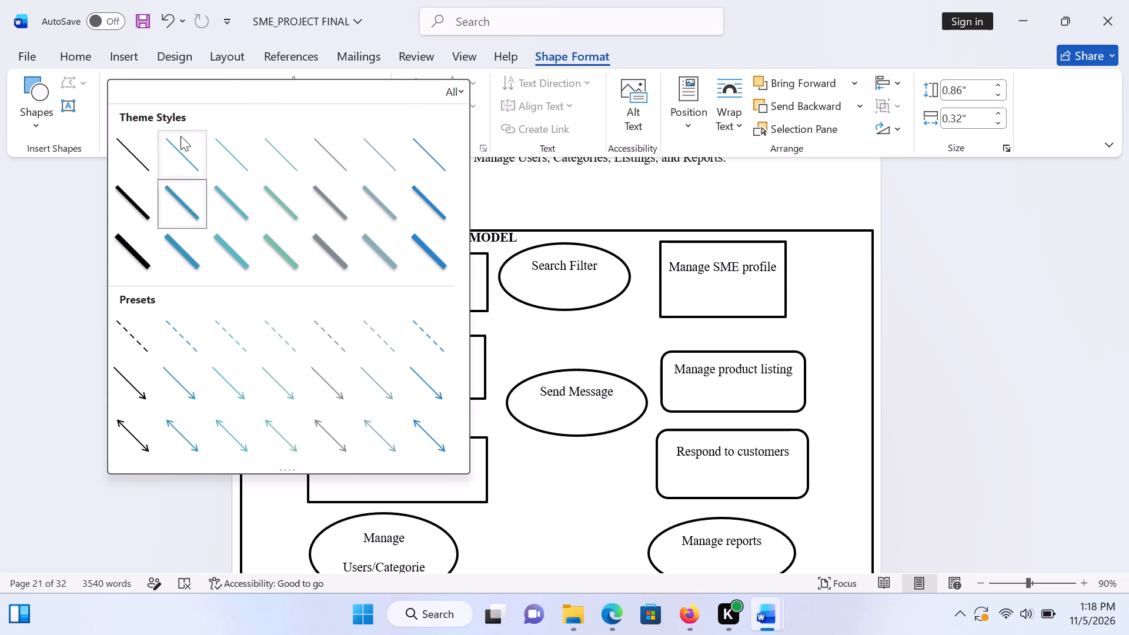
left_click(138, 154)
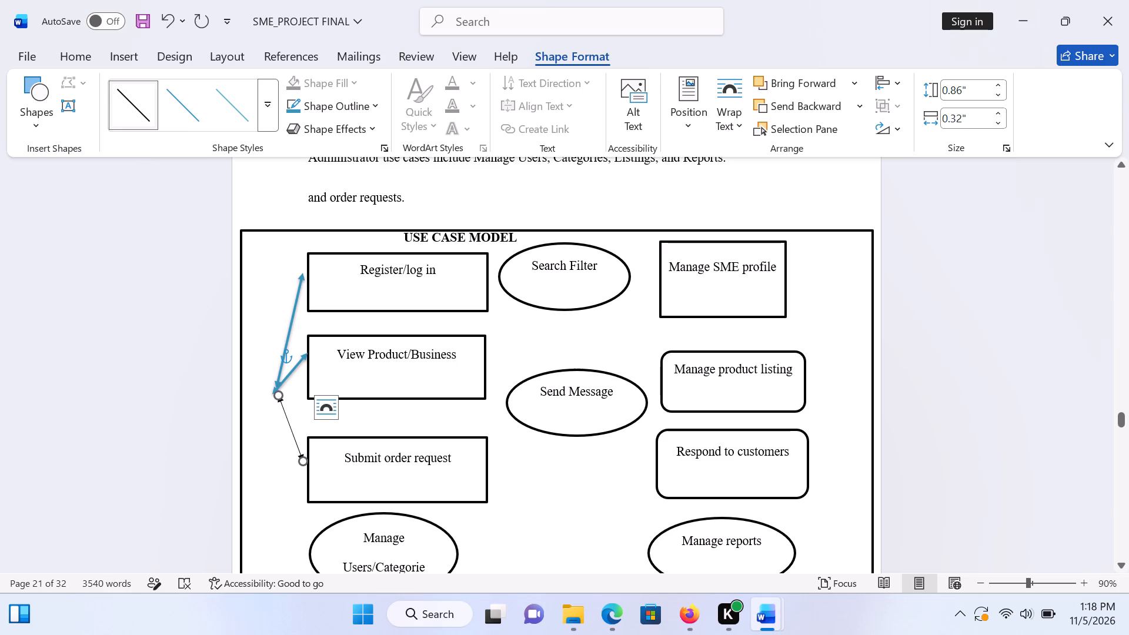
left_click(291, 314)
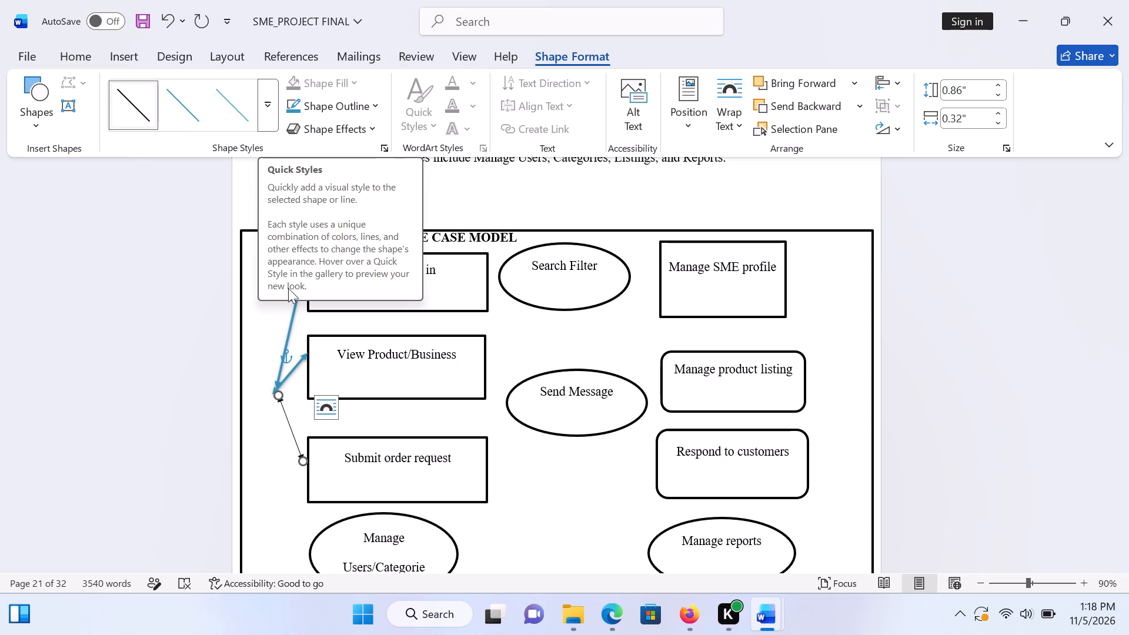
double_click(286, 326)
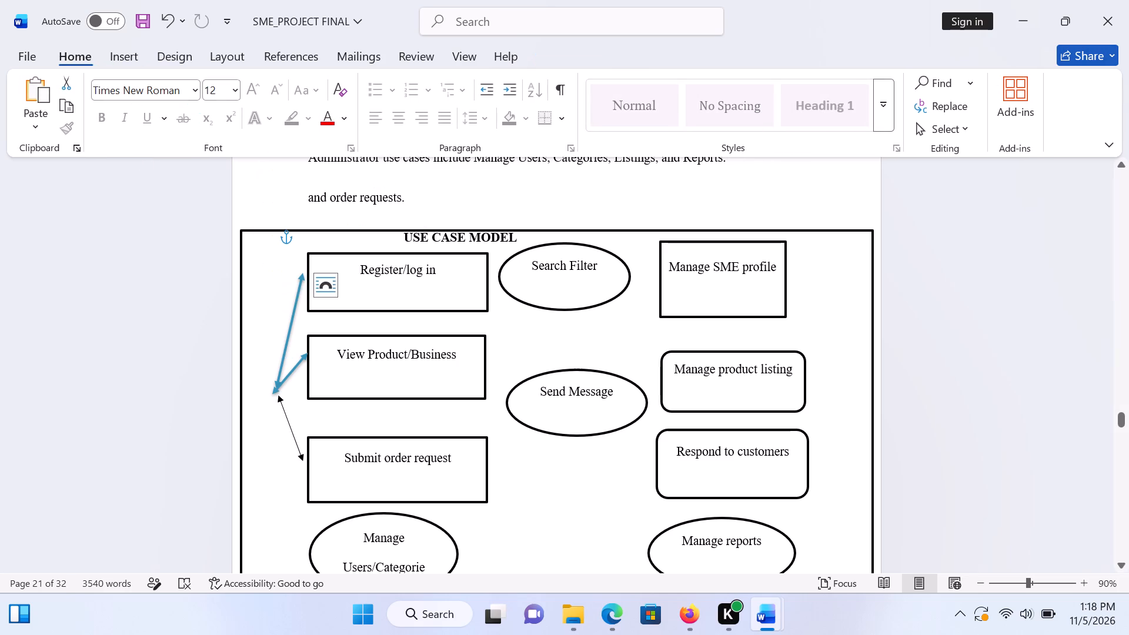
left_click(290, 319)
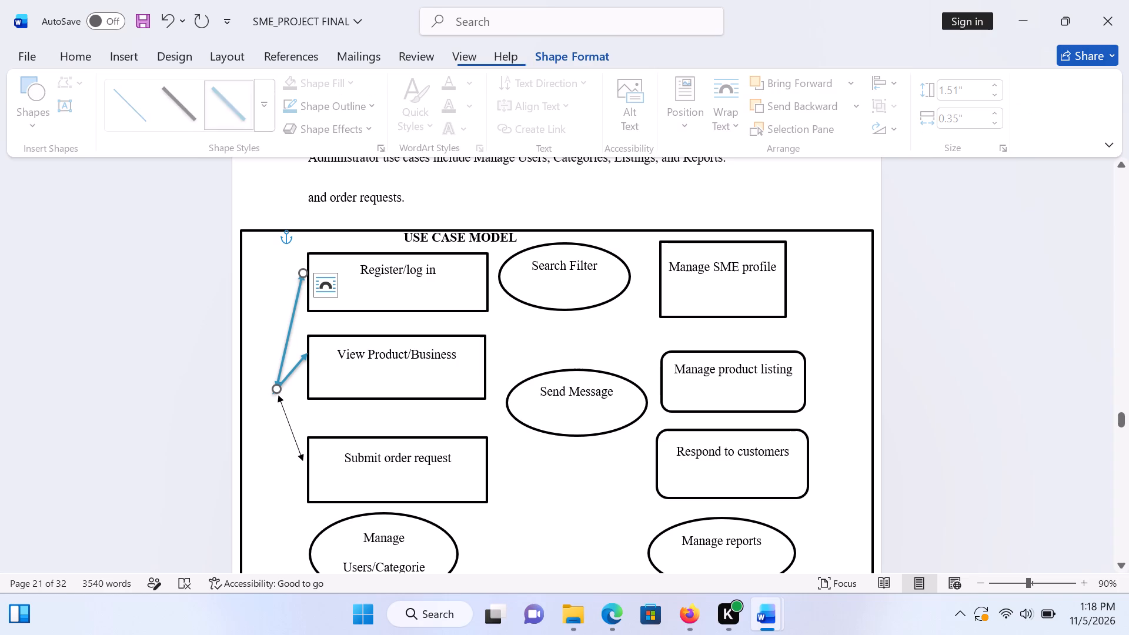
left_click(268, 119)
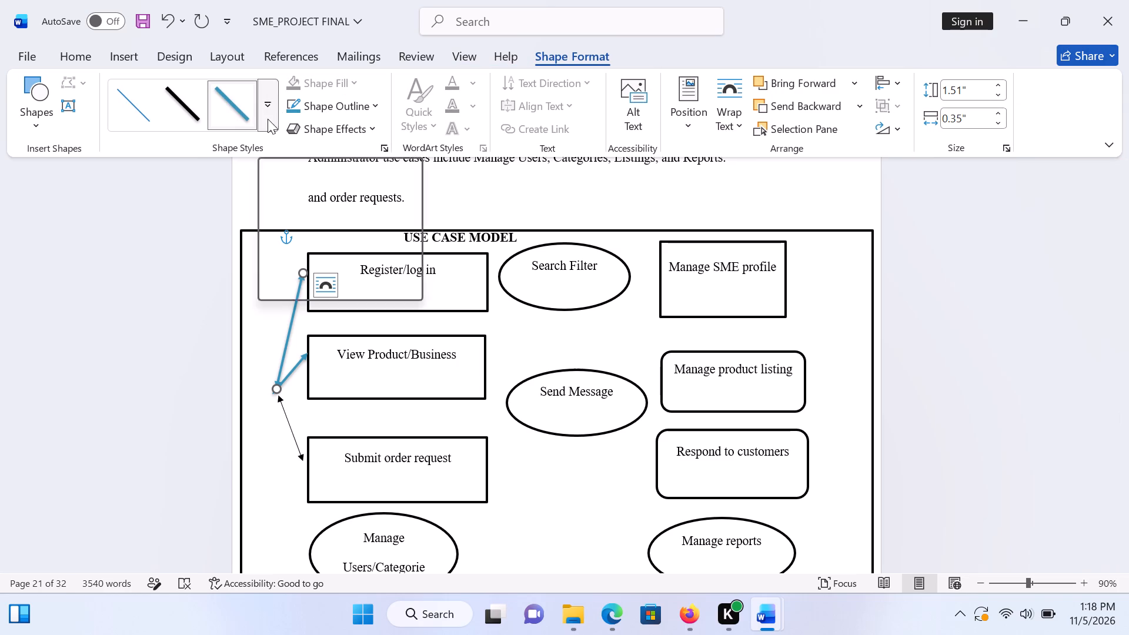
left_click(145, 160)
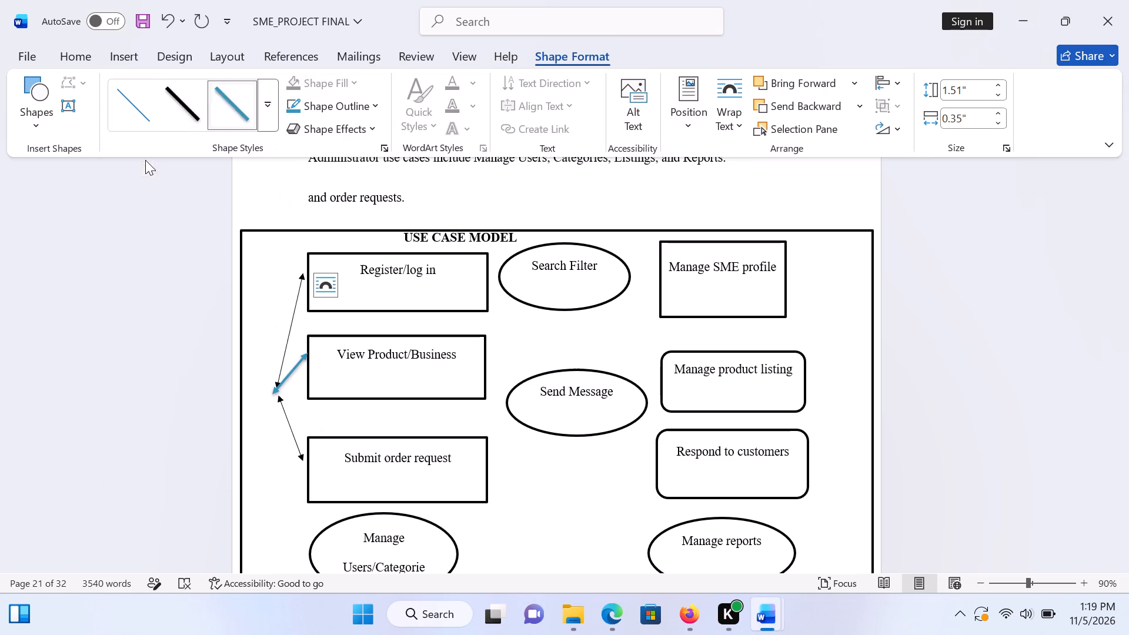
left_click(296, 360)
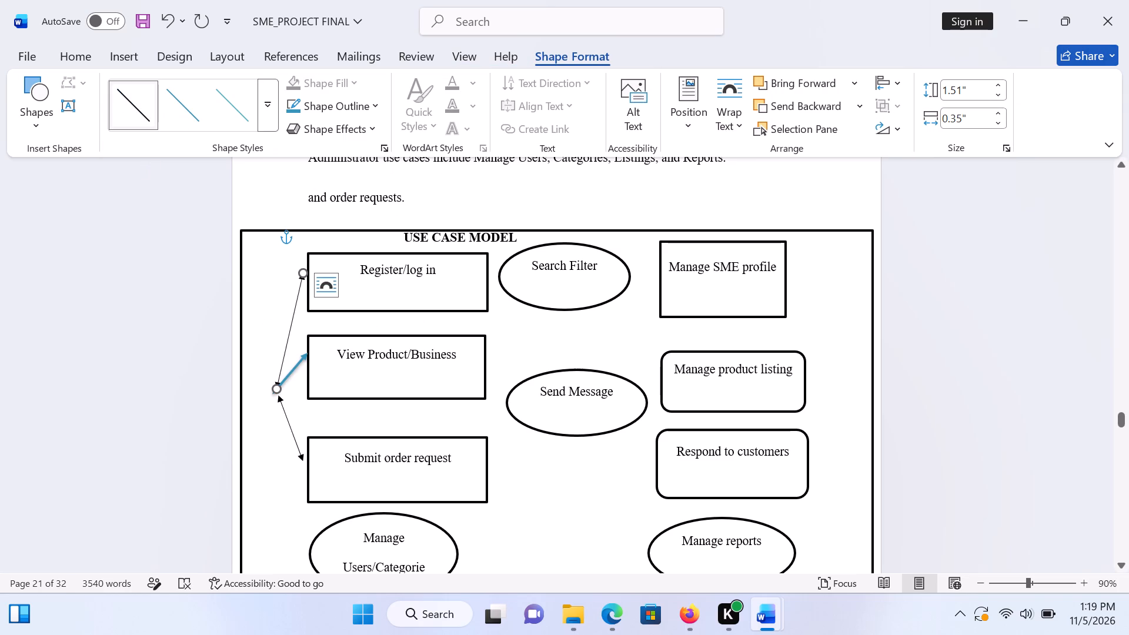
left_click(262, 102)
left_click(126, 142)
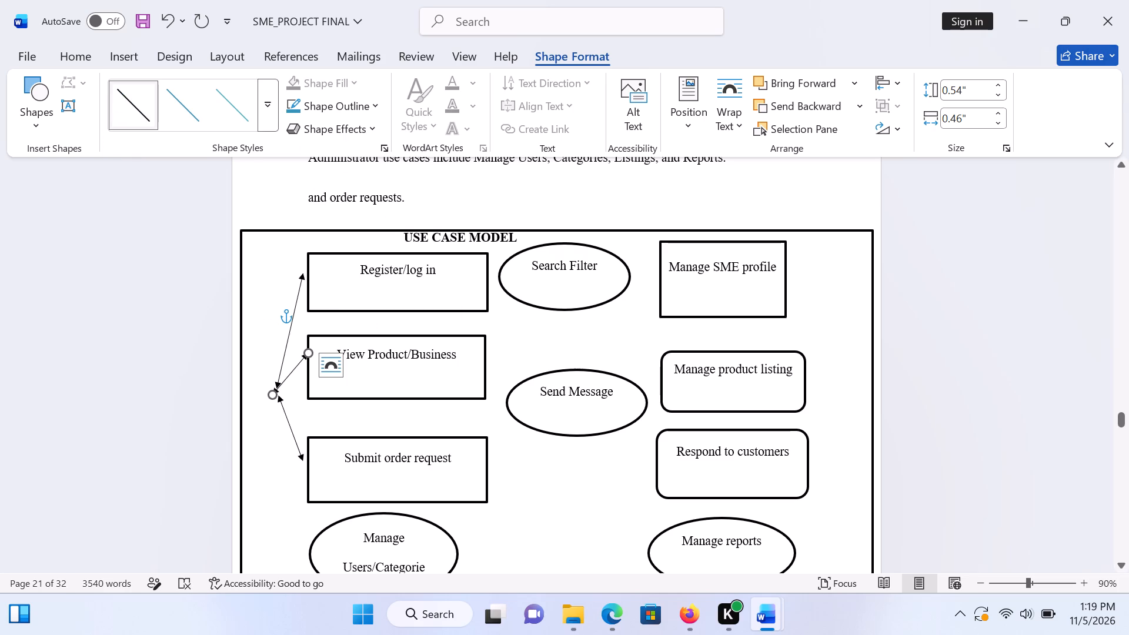
Try to enter a label starting with "c" in the text beside the three arrows' meeting point.
left_click(266, 356)
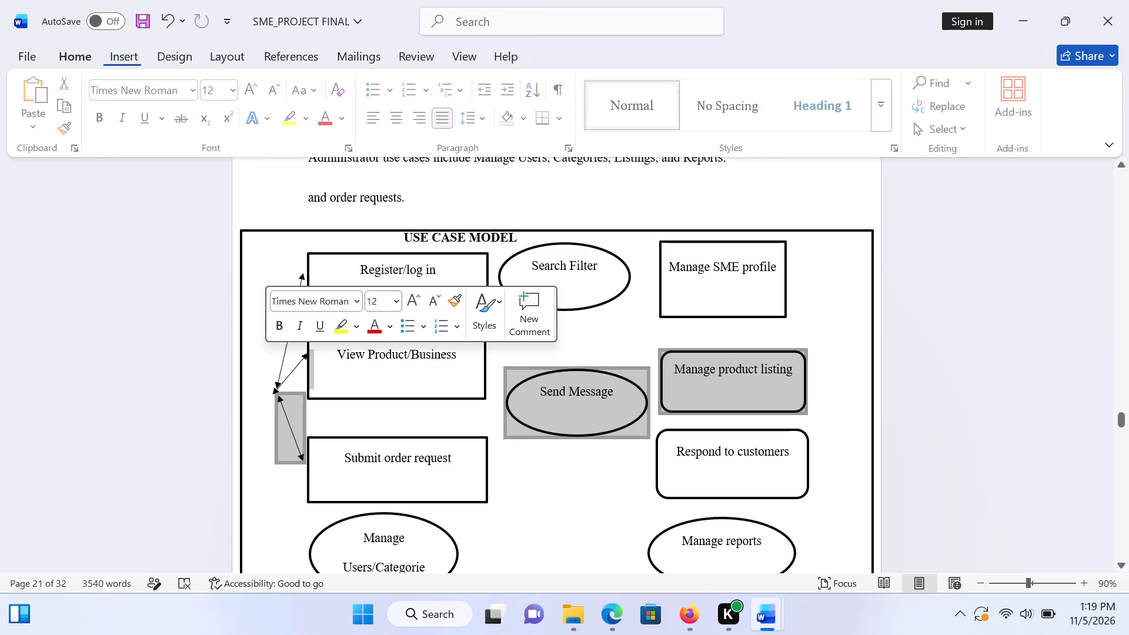
left_click(266, 356)
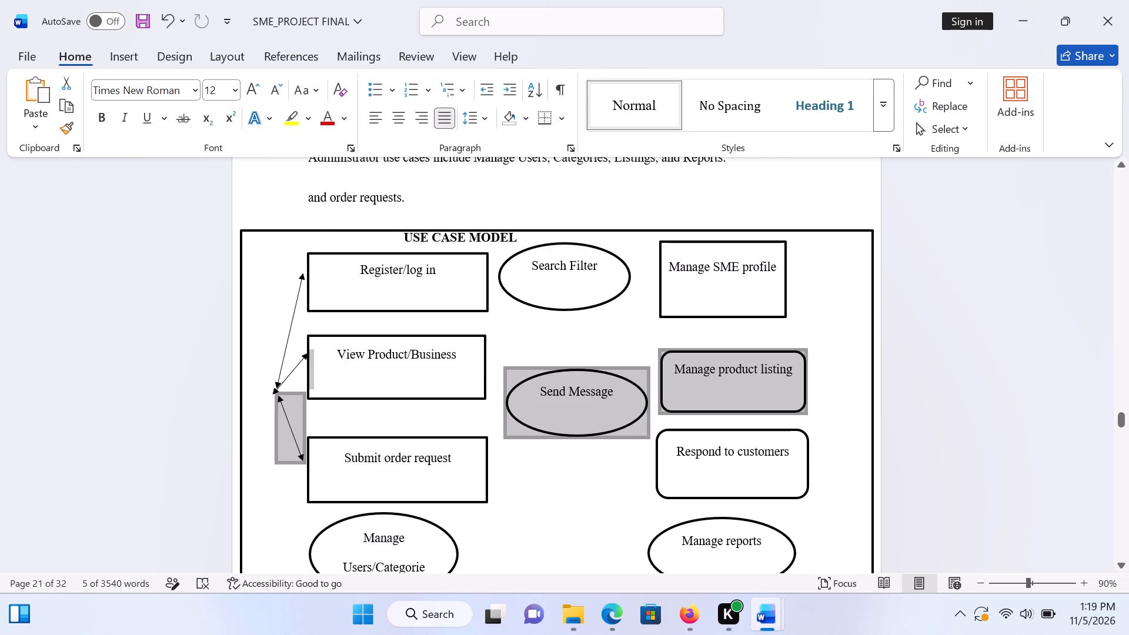
left_click(269, 390)
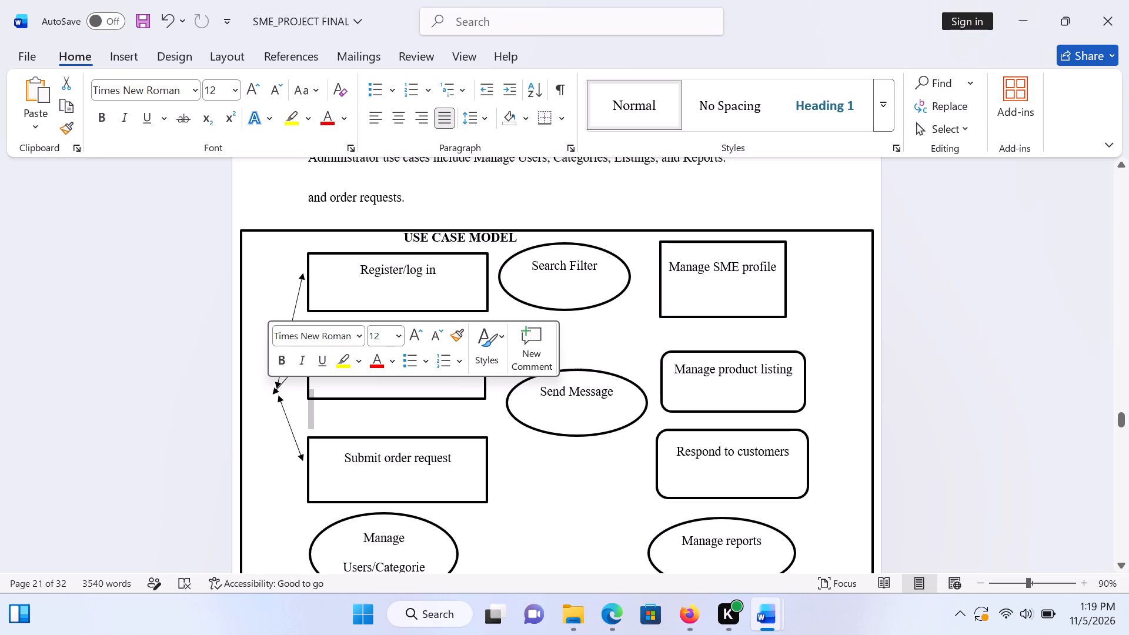
key("c")
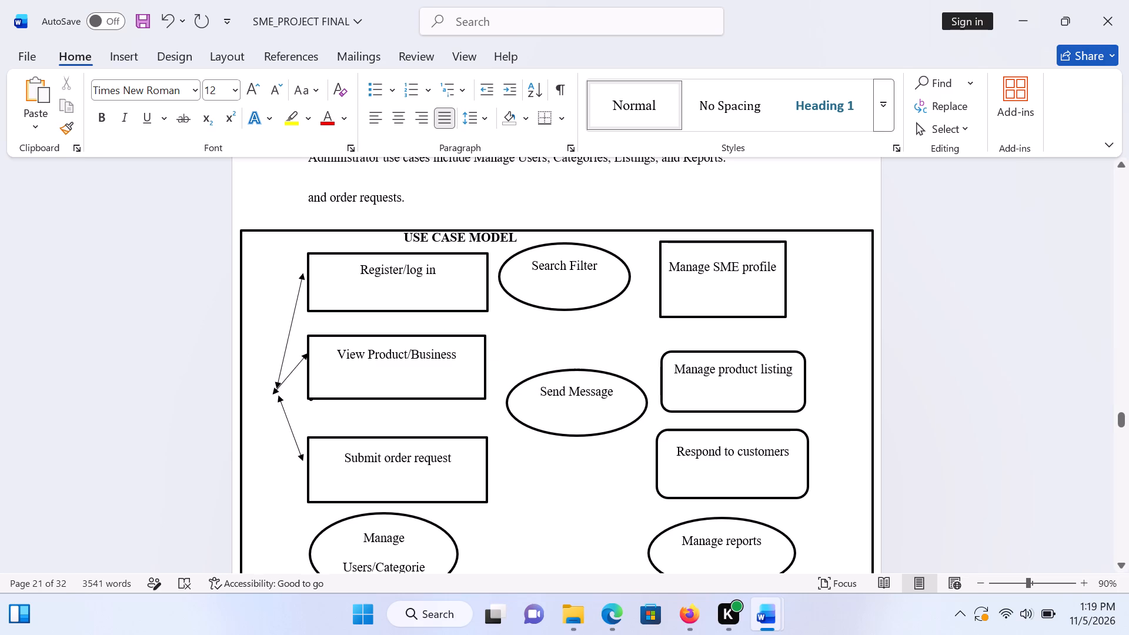
double_click(270, 380)
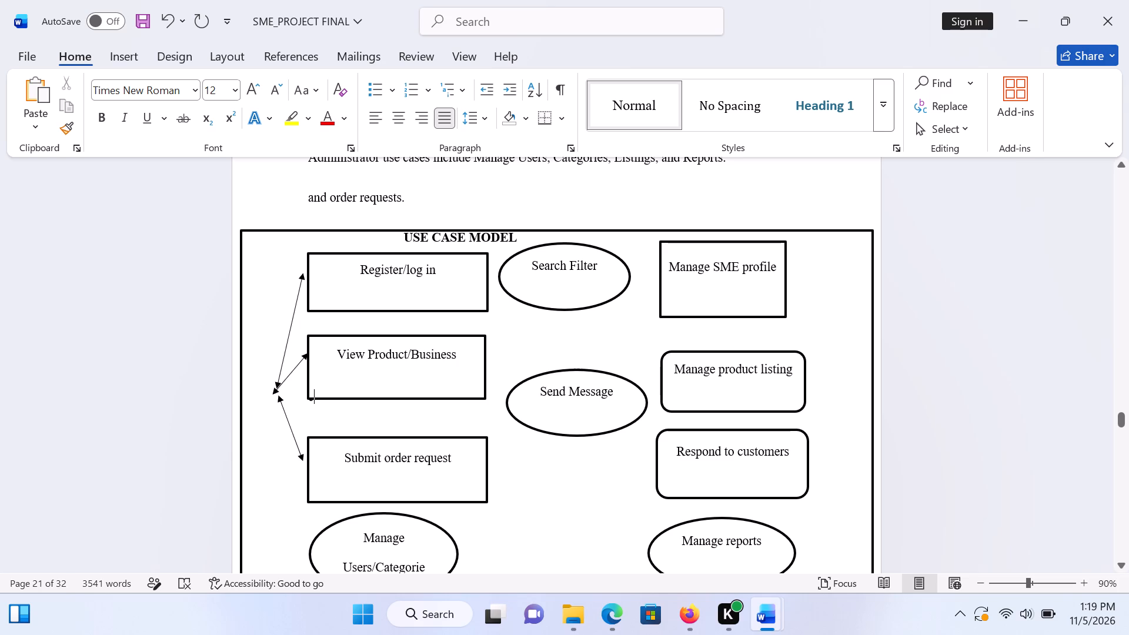
left_click(270, 380)
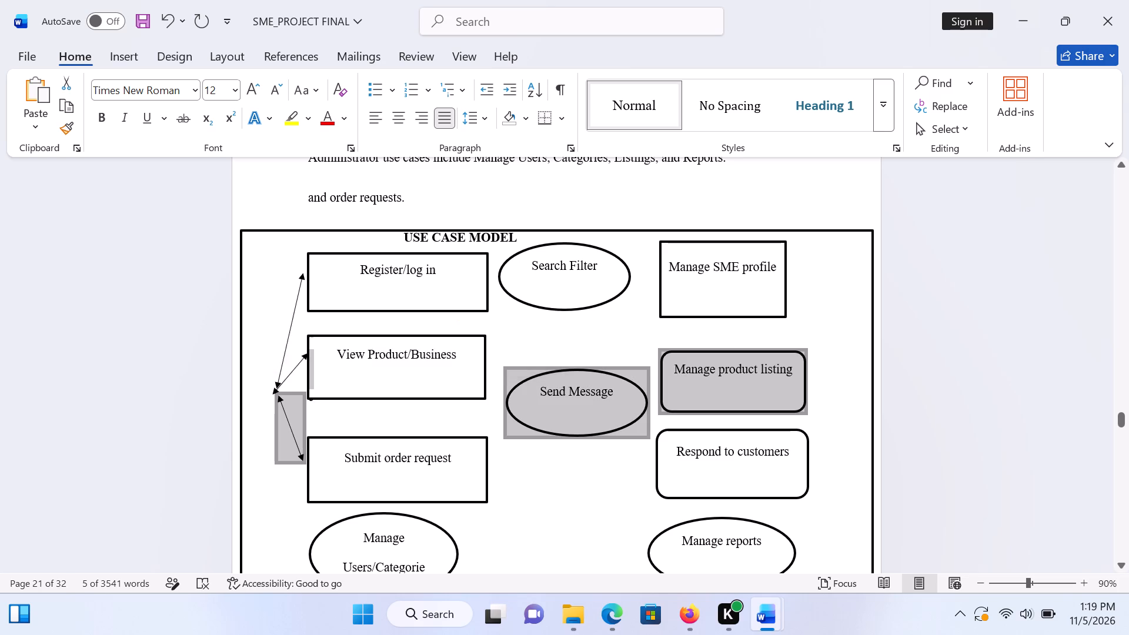
left_click(270, 380)
left_click(151, 317)
double_click(151, 317)
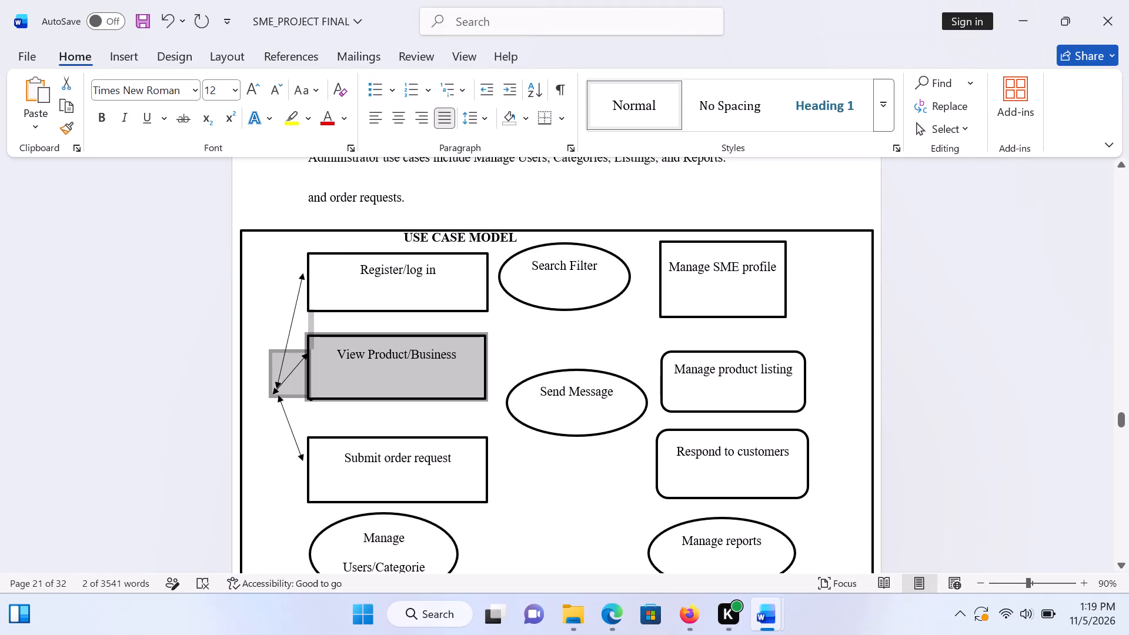
left_click(151, 317)
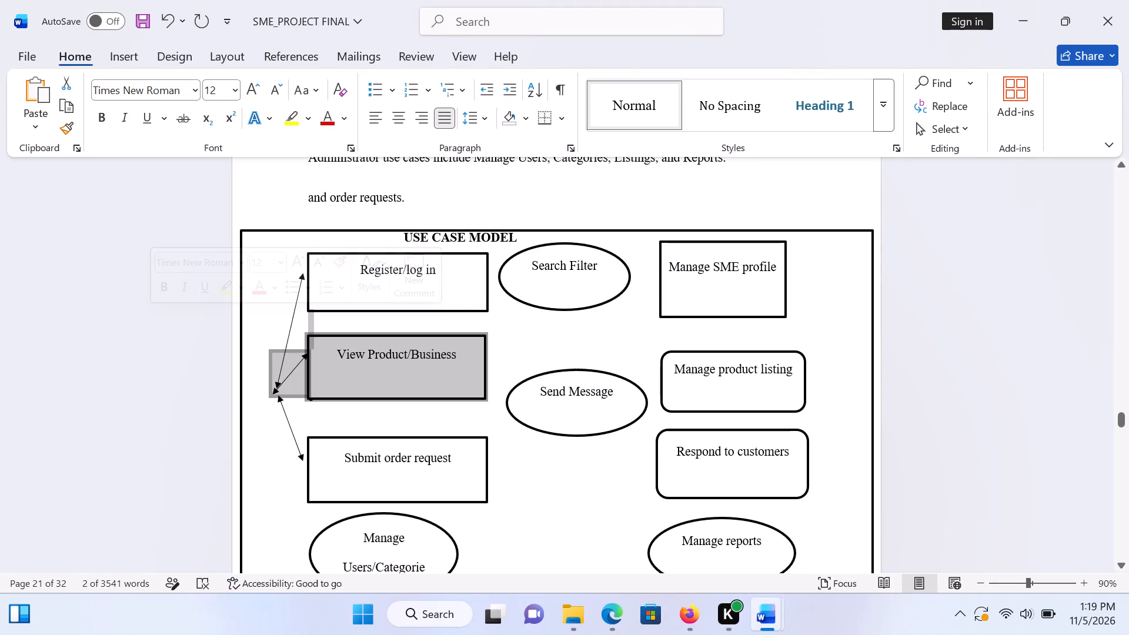
left_click(266, 417)
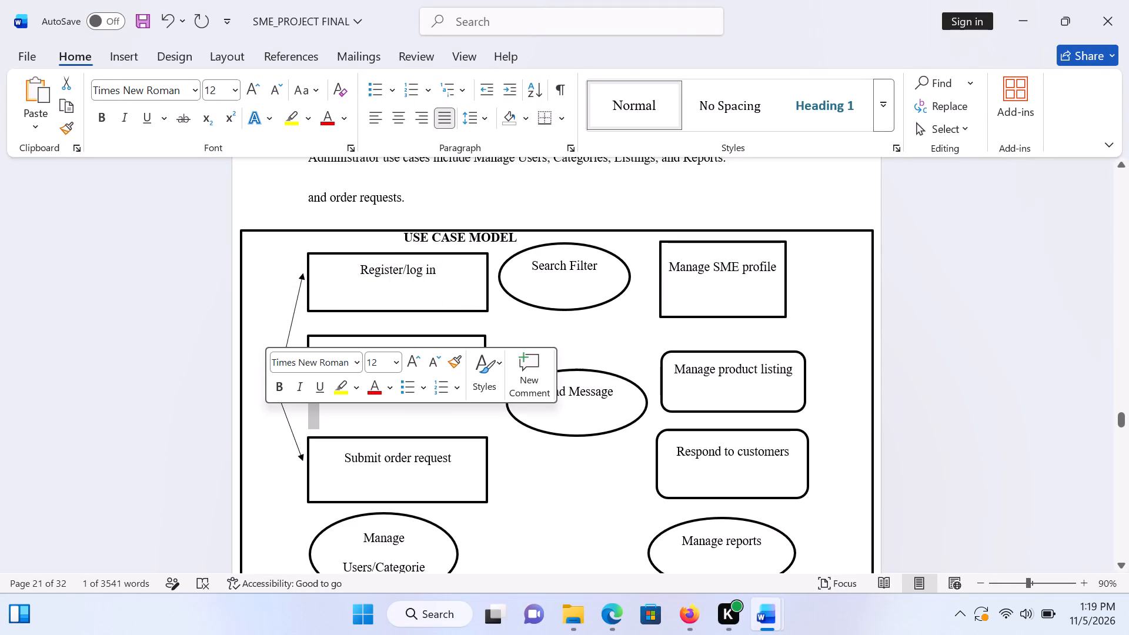
Check the use case model in SME_FULL_PROJECT_CHAPTER4_CLEAR_DIAGRAMS against the diagram in SME_PROJECT FINAL.
scroll(266, 417, "down", 2)
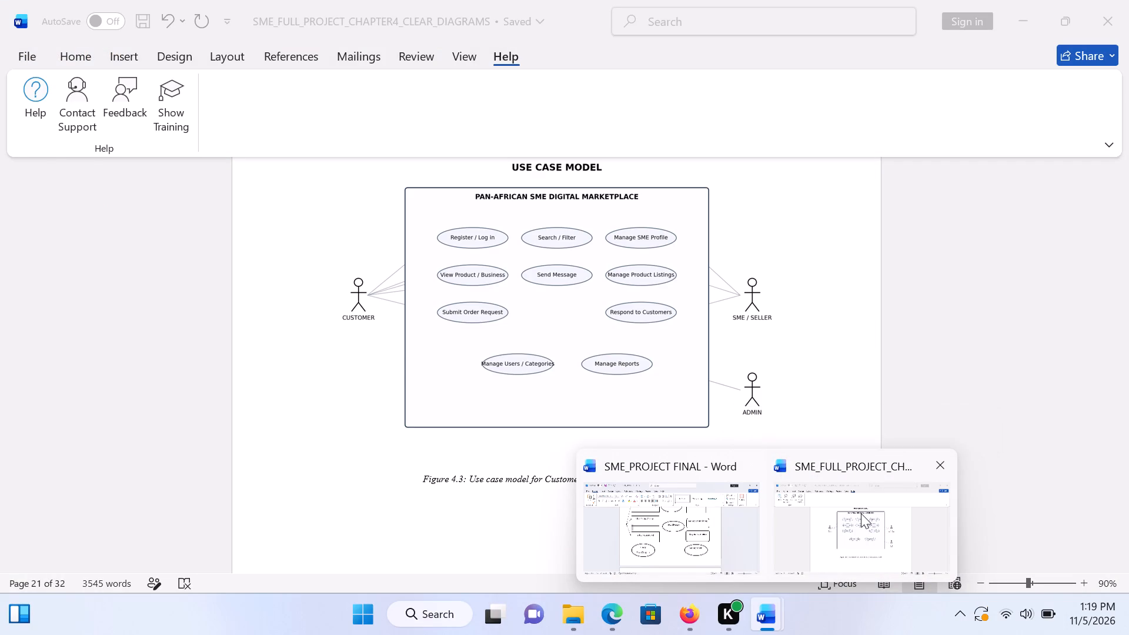
left_click(683, 540)
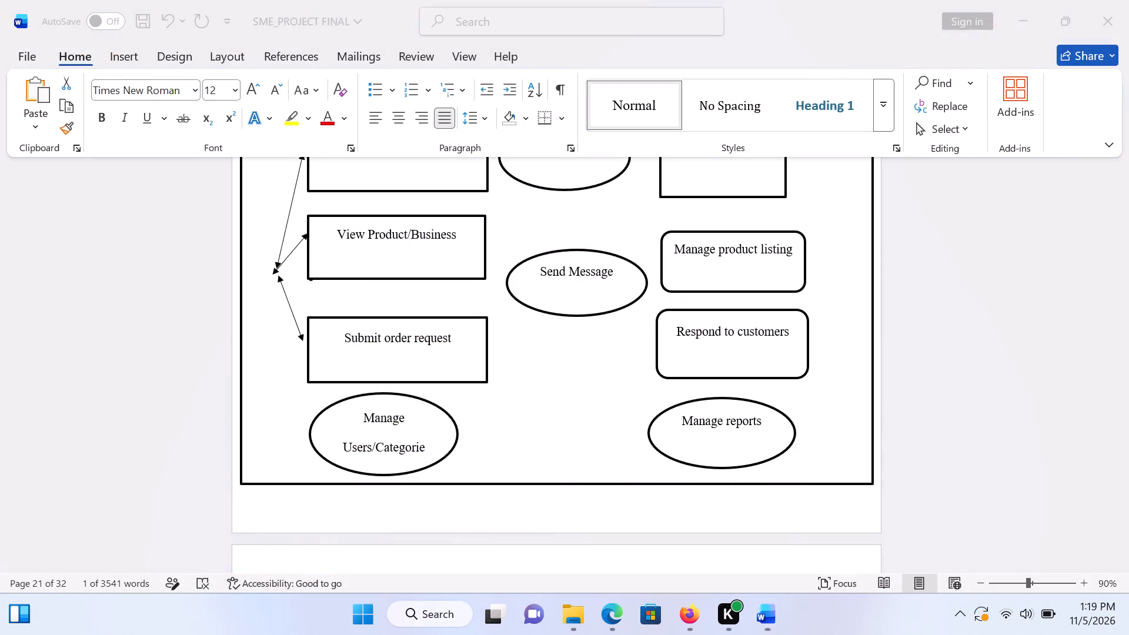
scroll(683, 540, "up", 3)
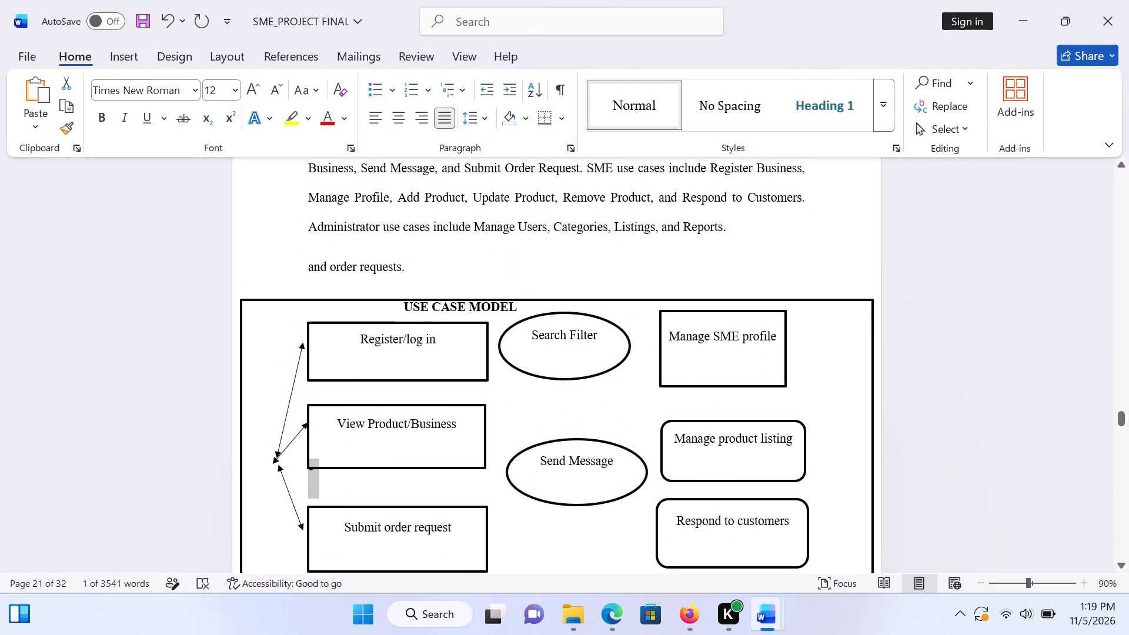
scroll(683, 540, "down", 2)
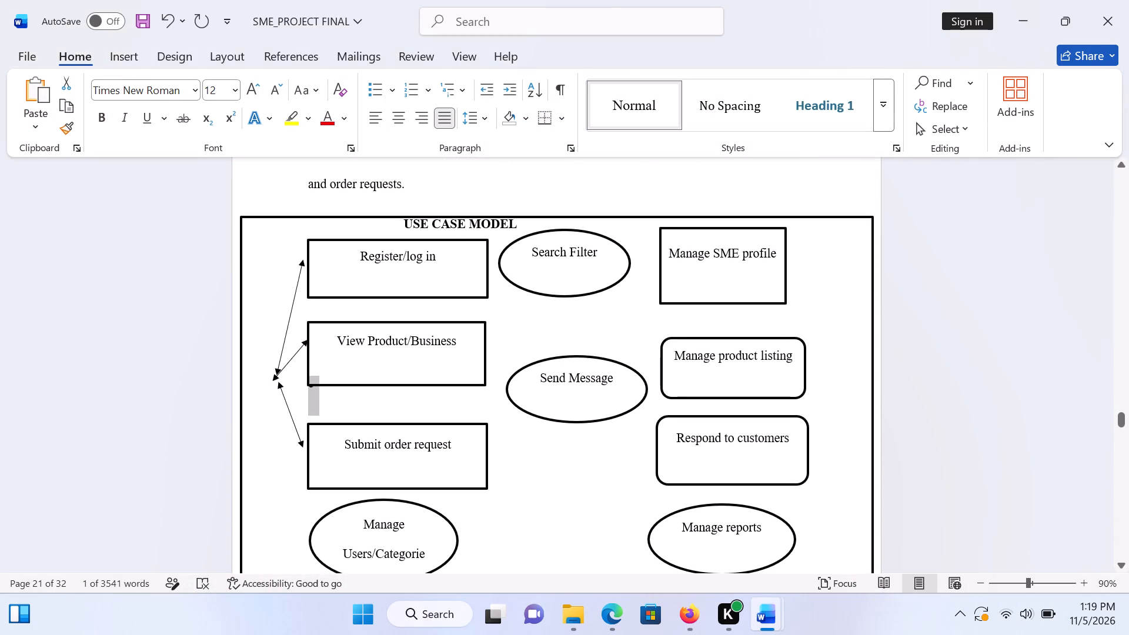
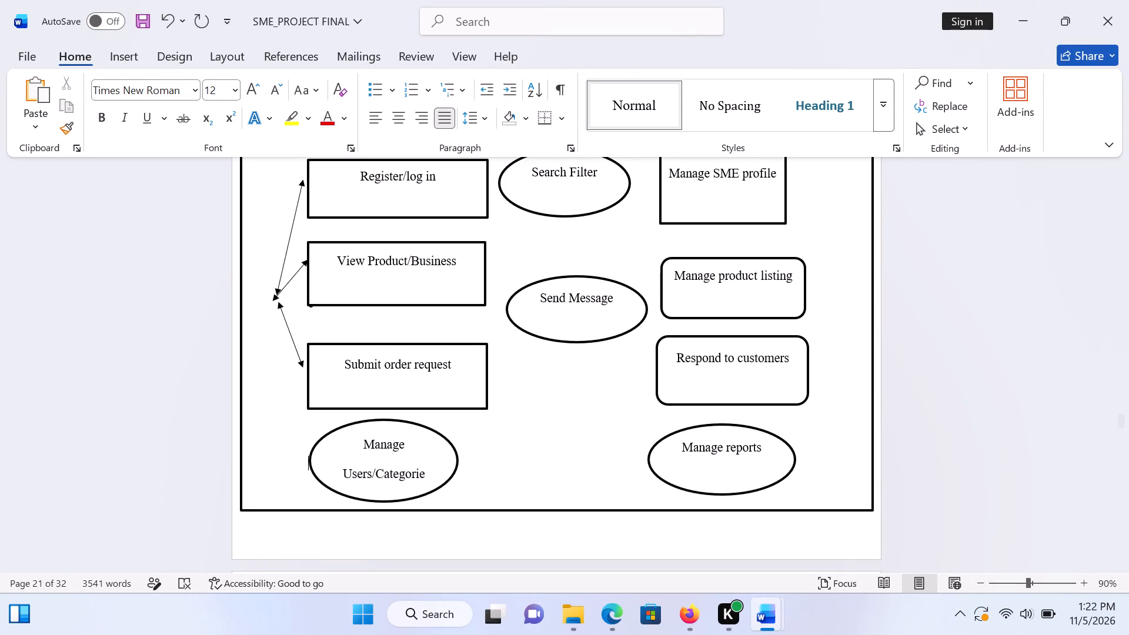
Insert a double-headed line arrow sloping down from Manage SME profile's right edge, about 1.1" high and 1.36" wide.
scroll(774, 551, "right", 1)
scroll(847, 299, "up", 2)
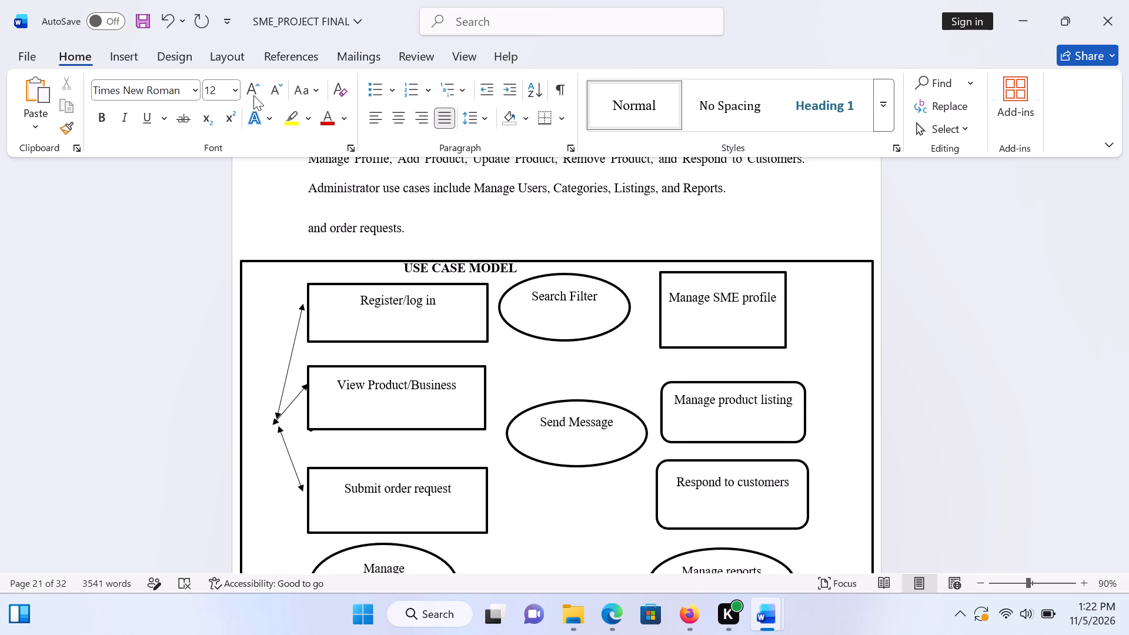
left_click(121, 50)
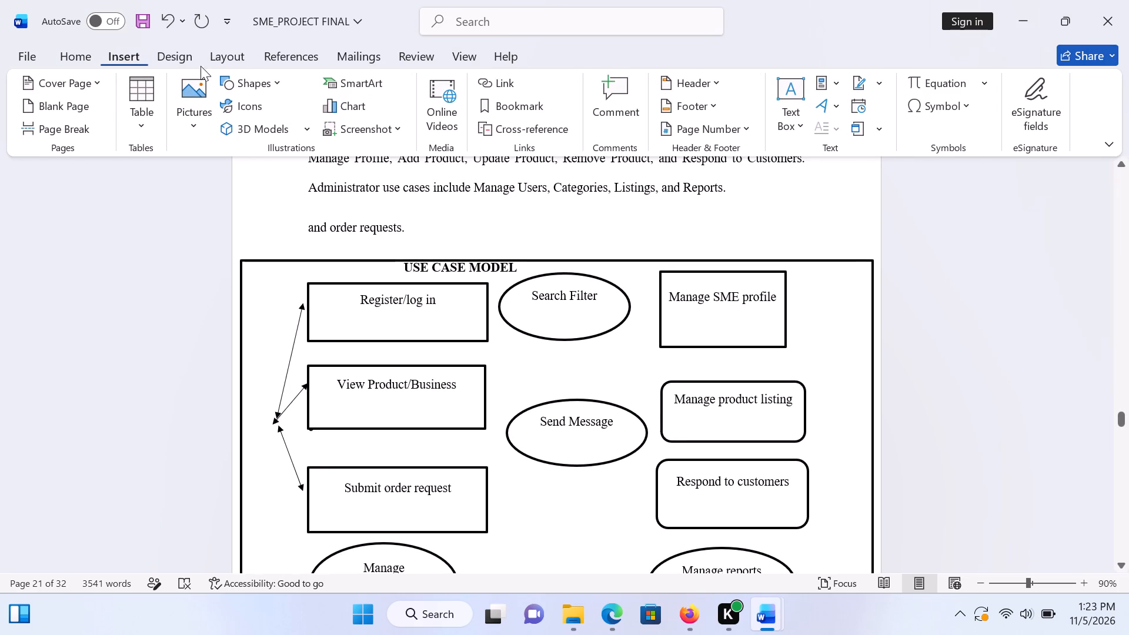
left_click(277, 81)
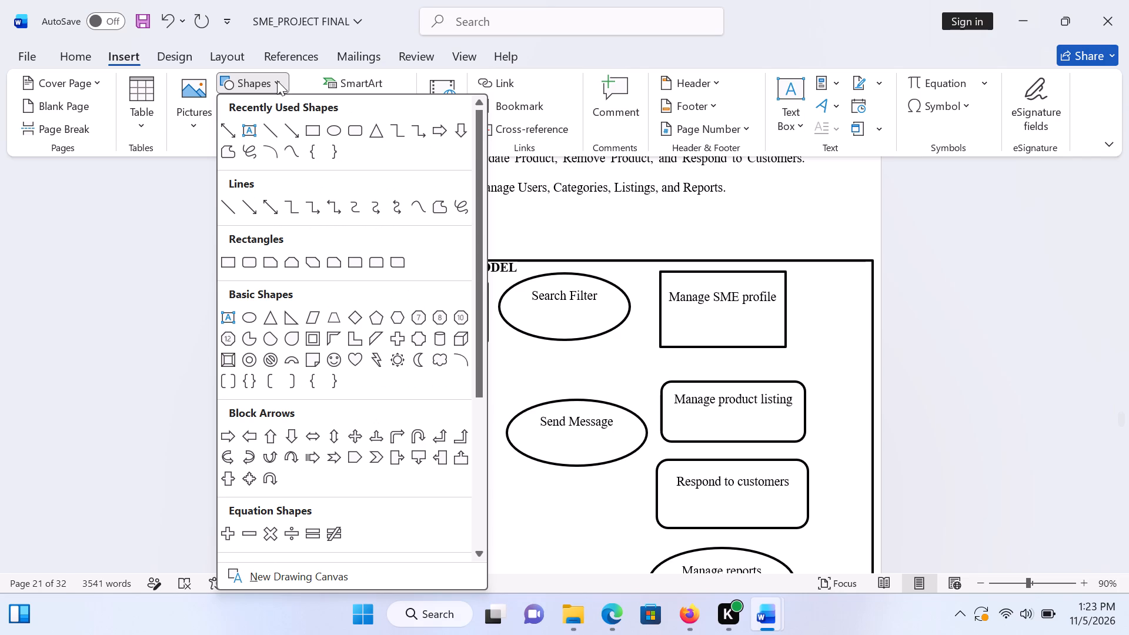
left_click(225, 135)
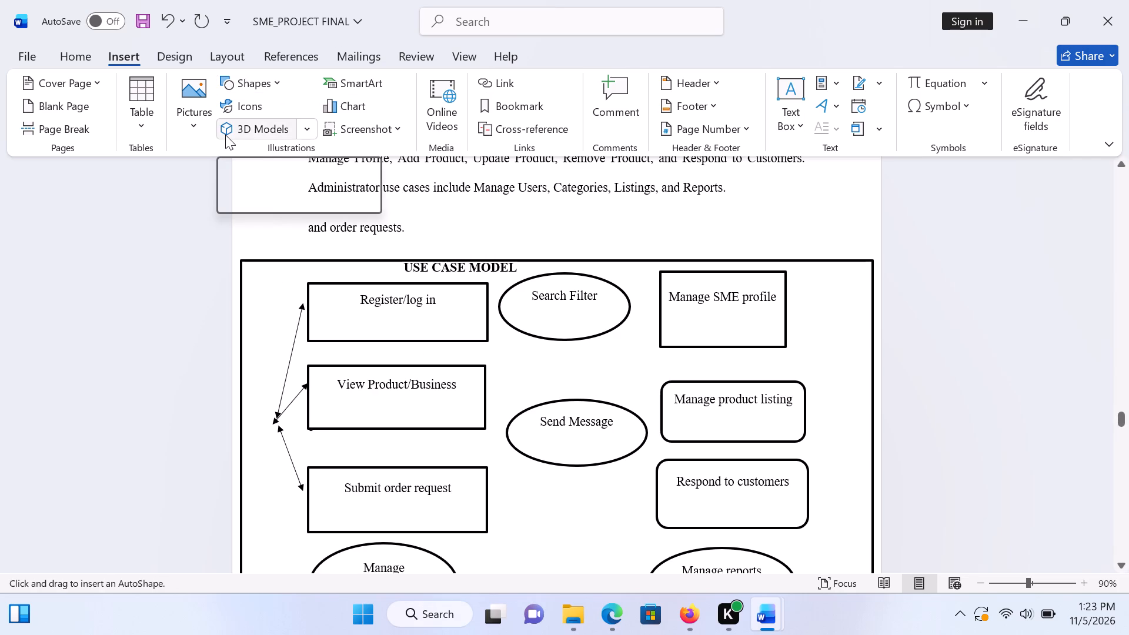
left_click(811, 314)
right_click_drag(811, 314, 790, 307)
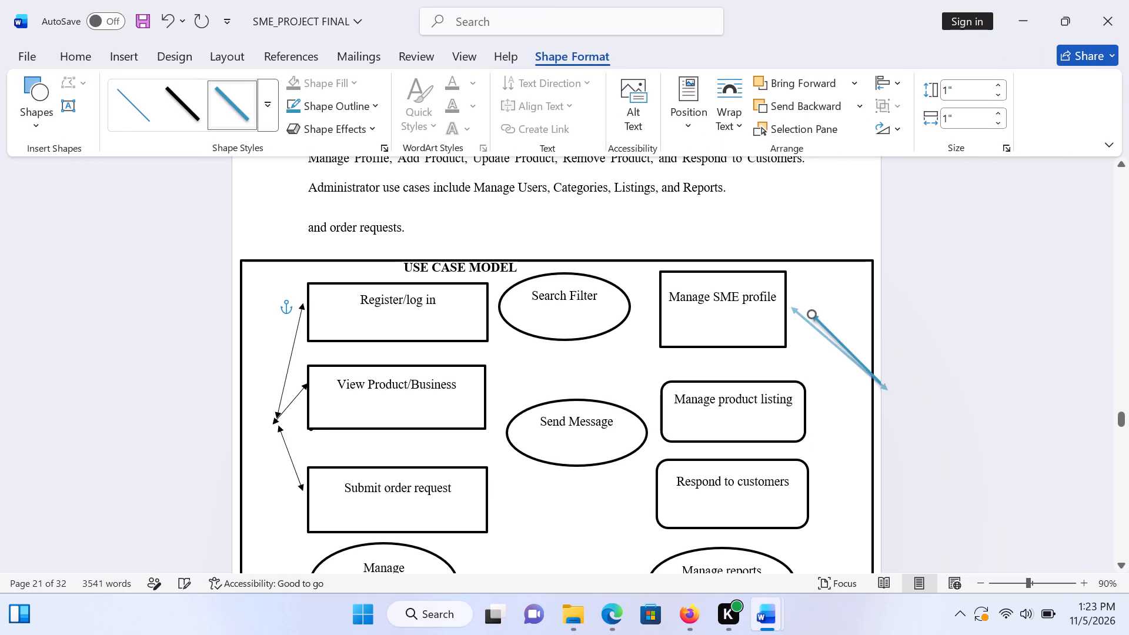
right_click_drag(790, 307, 784, 306)
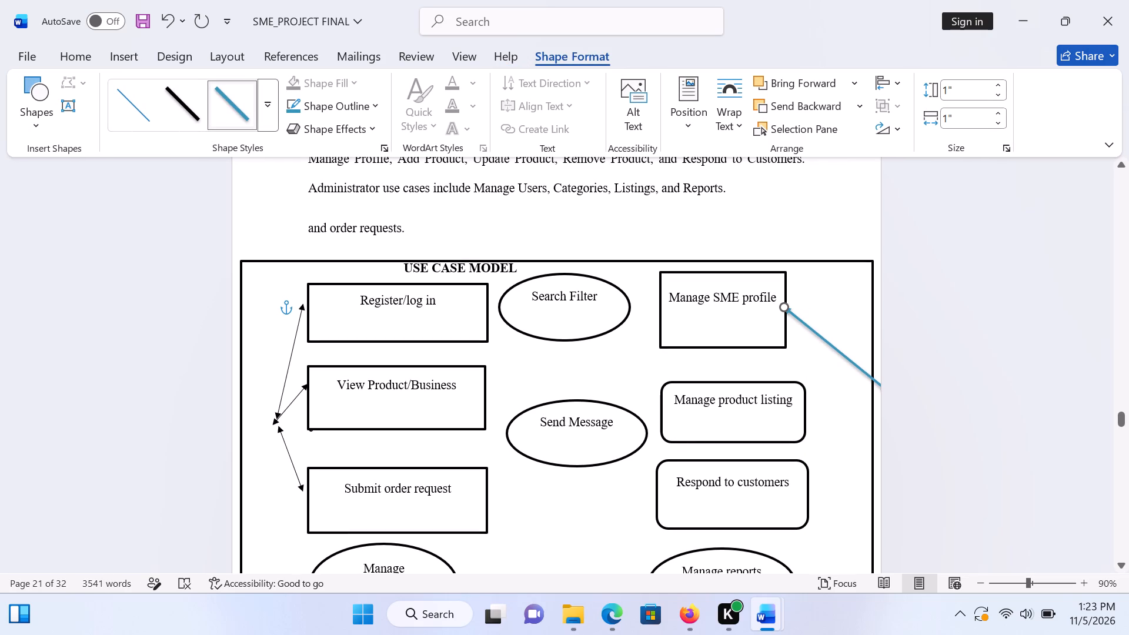
right_click(880, 382)
right_click_drag(880, 382, 847, 371)
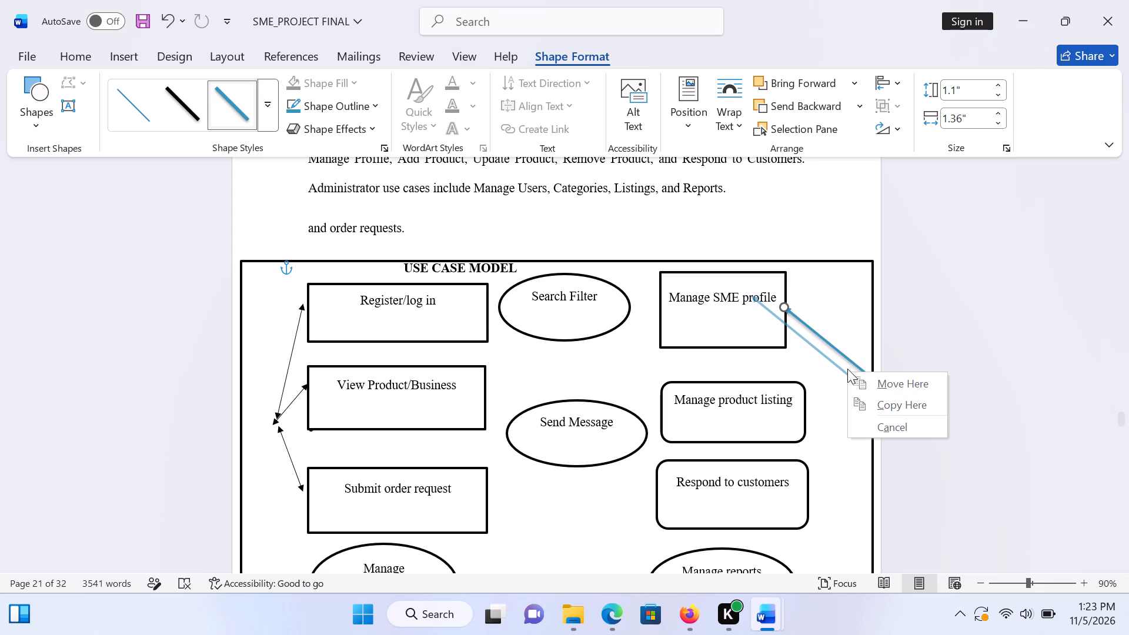
left_click(887, 430)
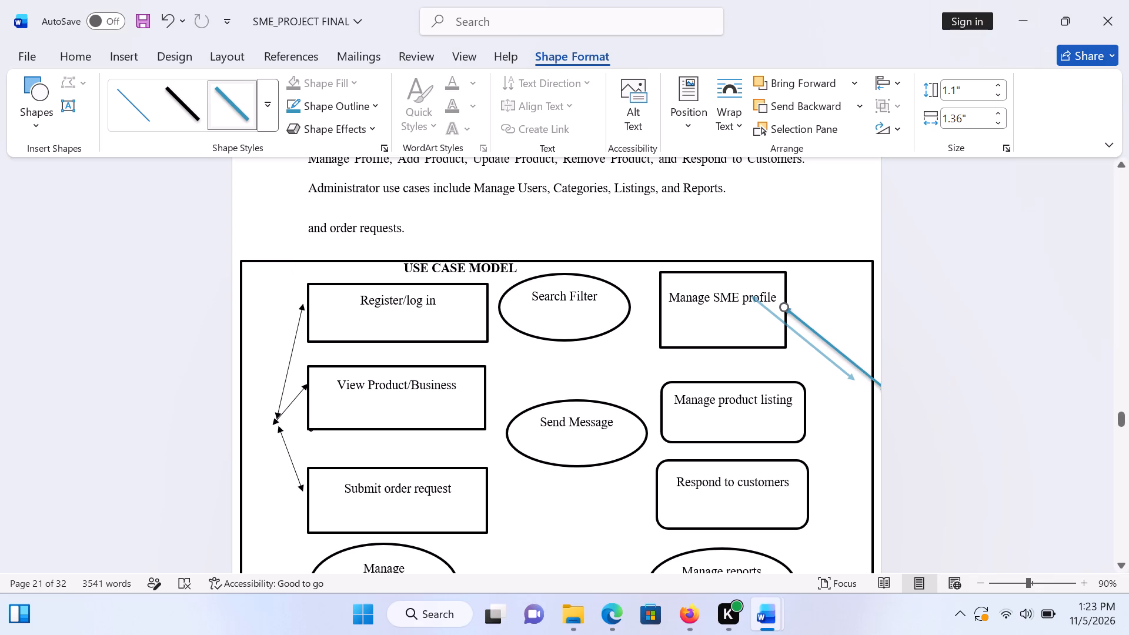
left_click(839, 369)
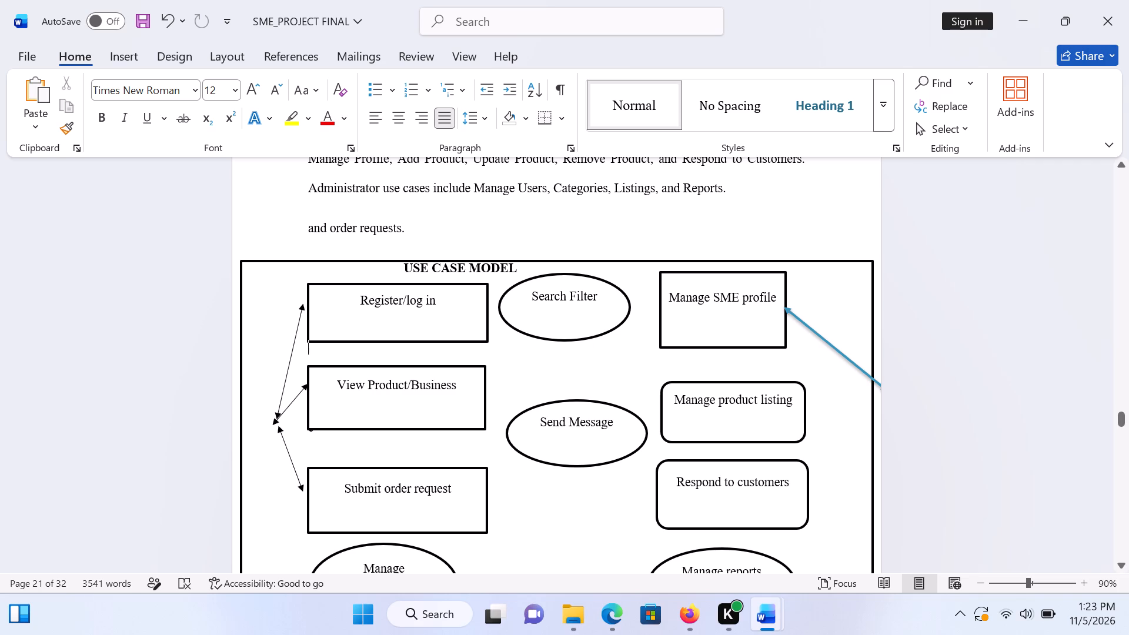
Reposition and shorten the blue arrow to start at Manage SME profile's lower-right corner, about 0.7" high and 0.59" wide.
left_click_drag(775, 308, 809, 317)
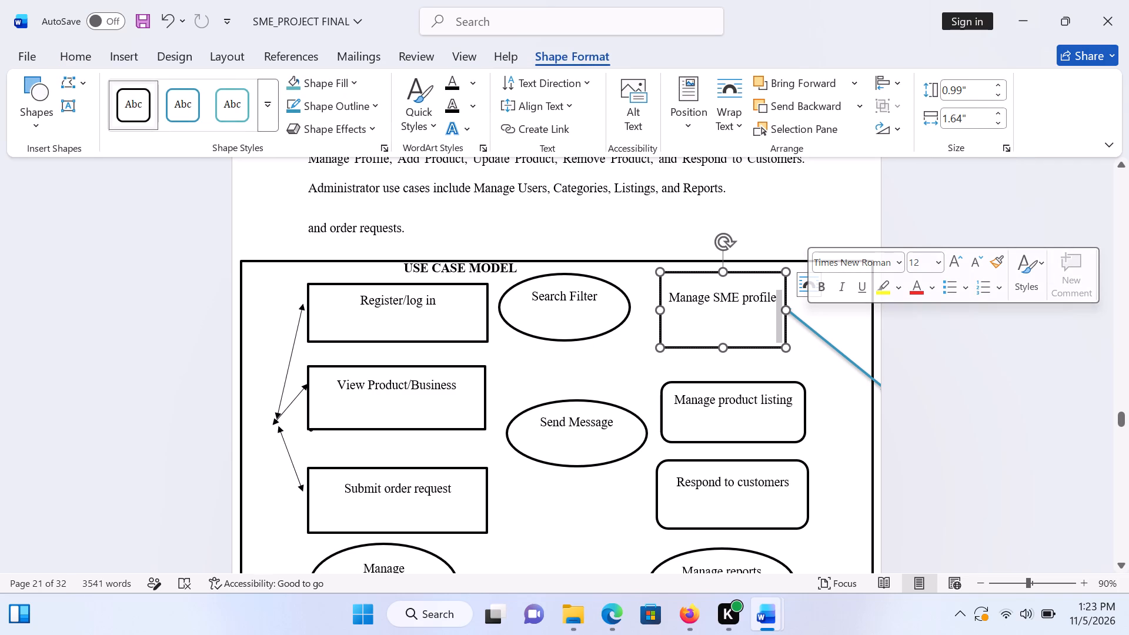
left_click_drag(833, 346, 820, 358)
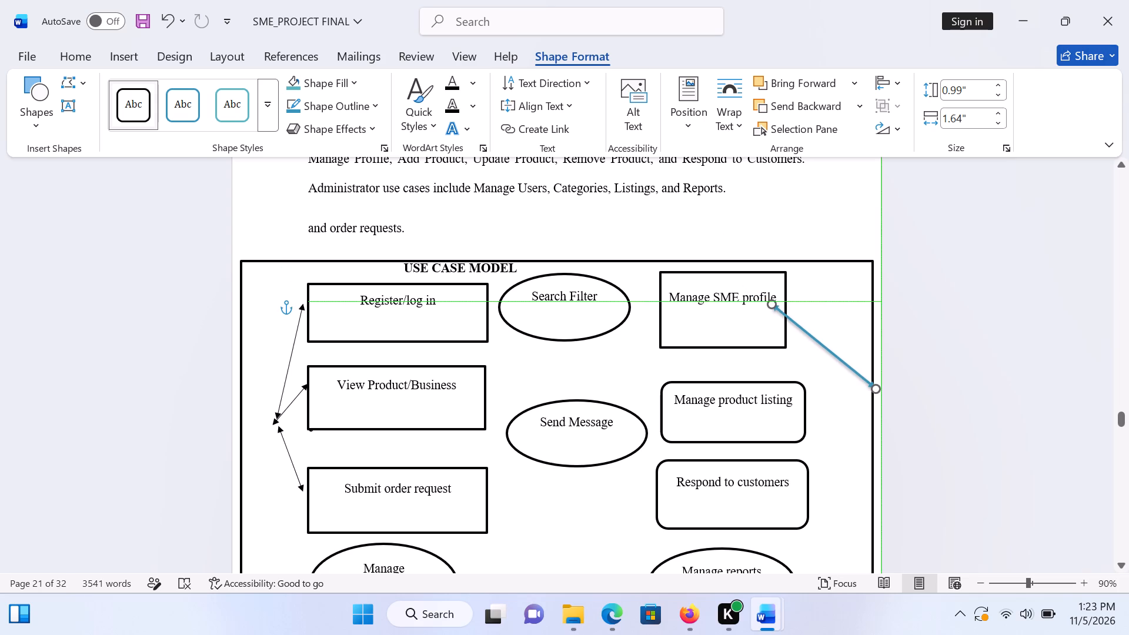
left_click_drag(820, 358, 801, 349)
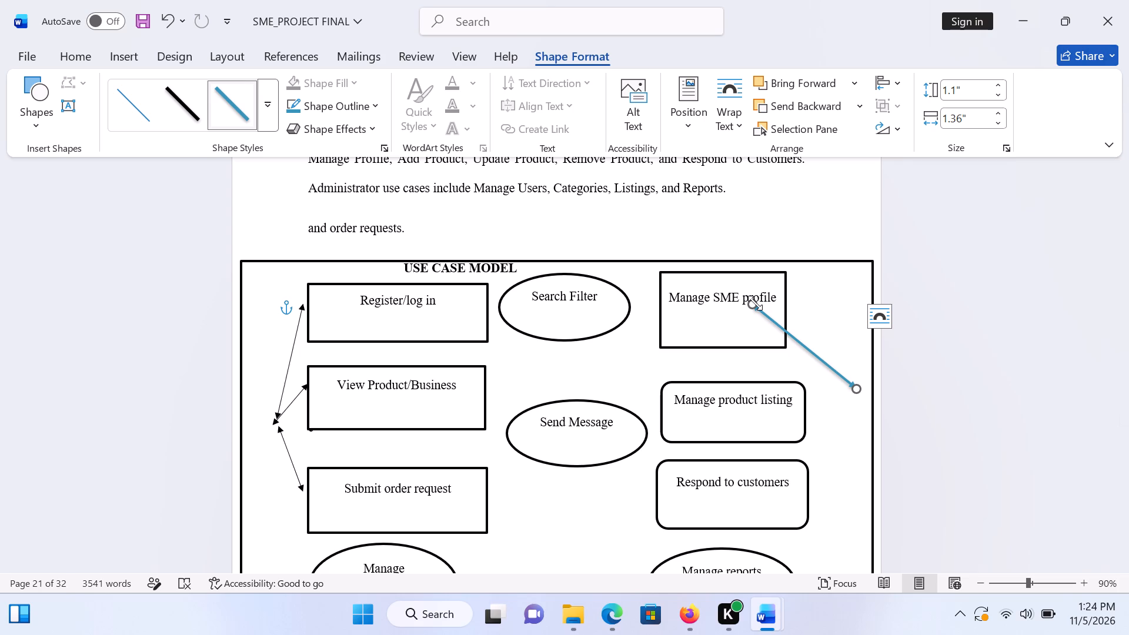
left_click_drag(757, 303, 774, 316)
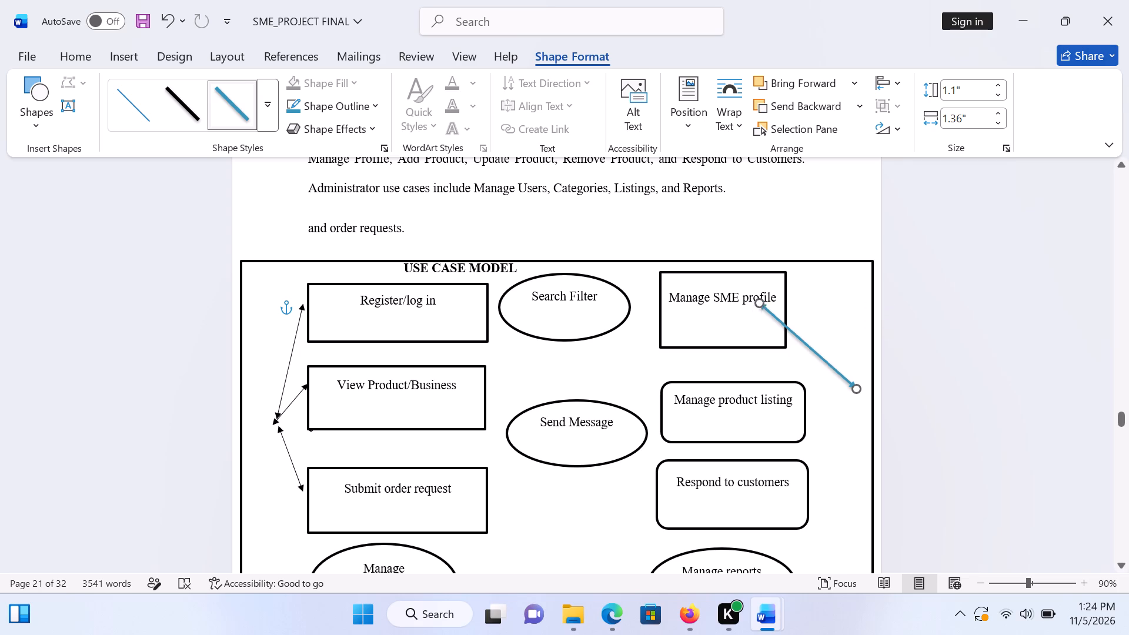
left_click_drag(774, 316, 793, 335)
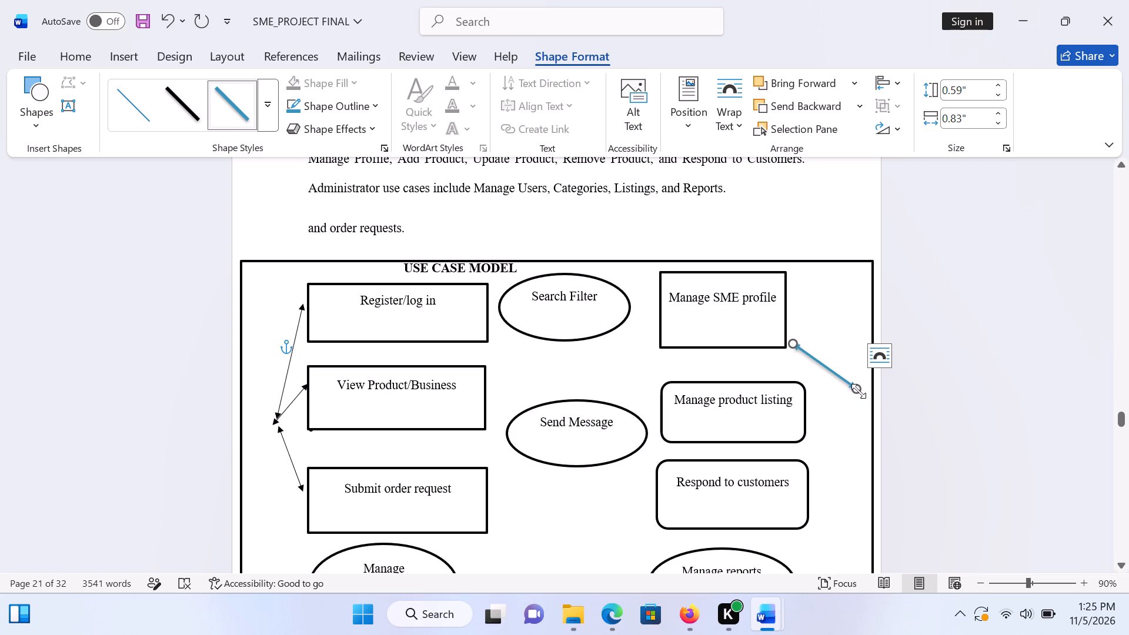
right_click_drag(859, 391, 837, 397)
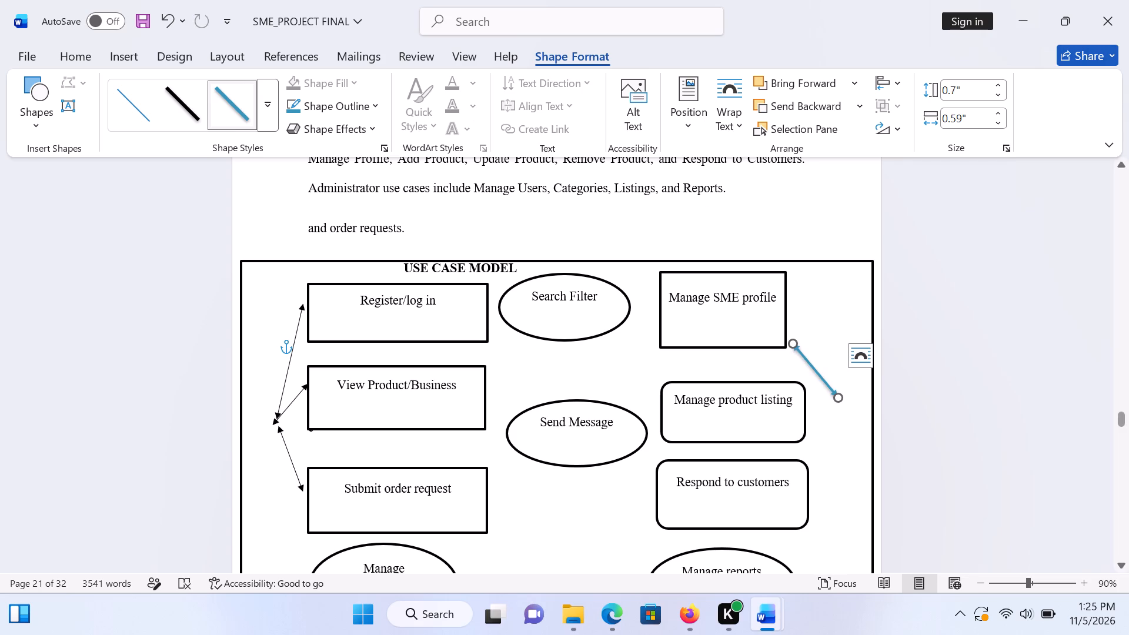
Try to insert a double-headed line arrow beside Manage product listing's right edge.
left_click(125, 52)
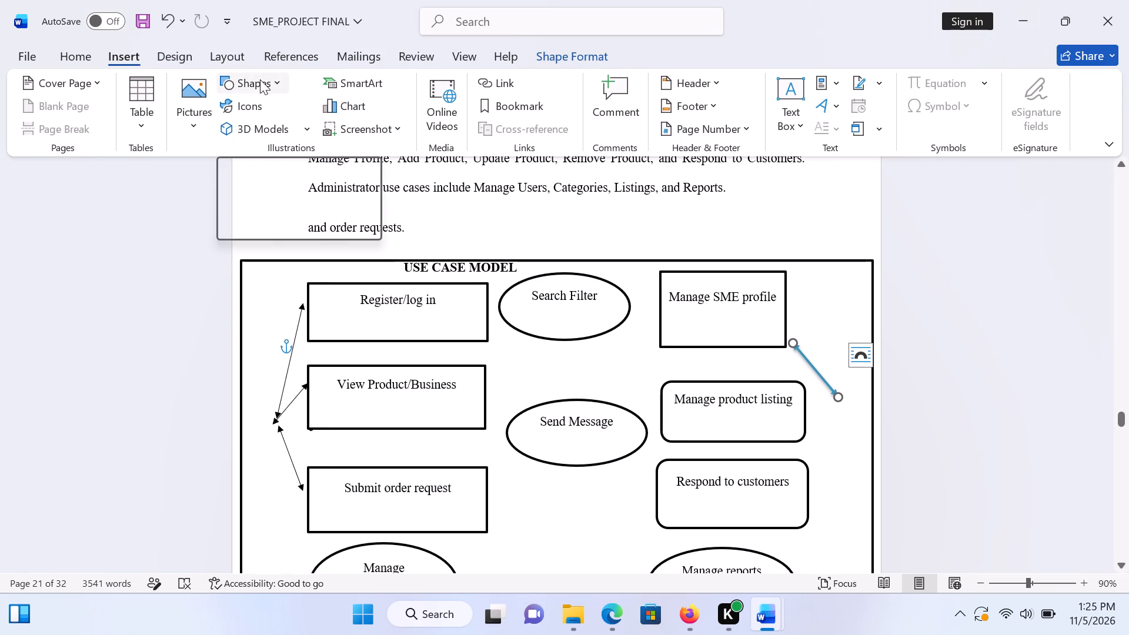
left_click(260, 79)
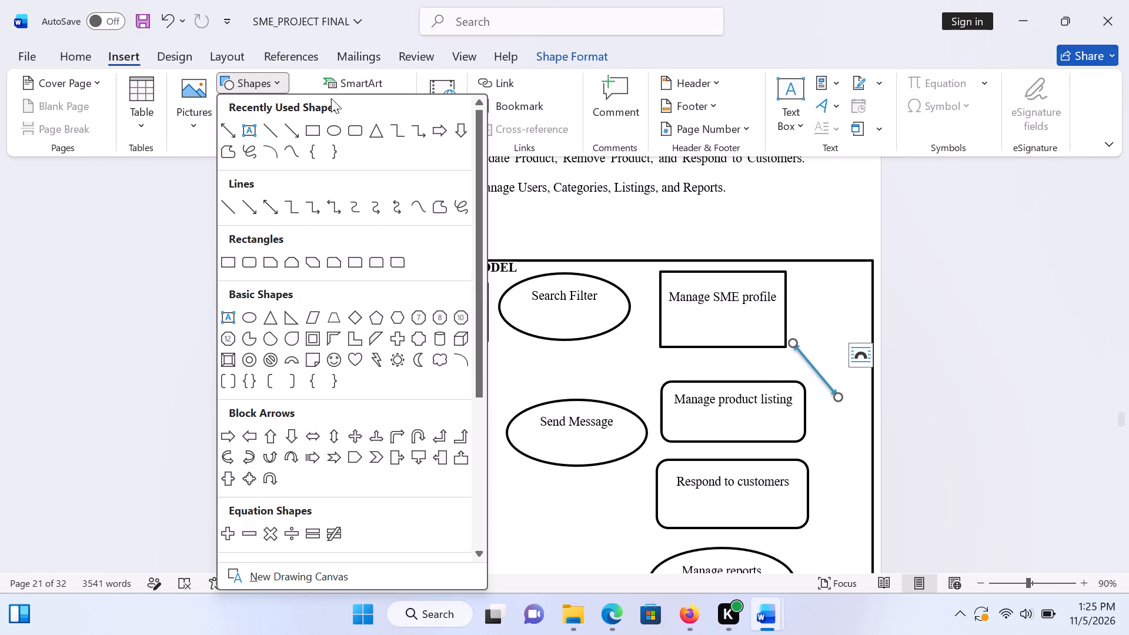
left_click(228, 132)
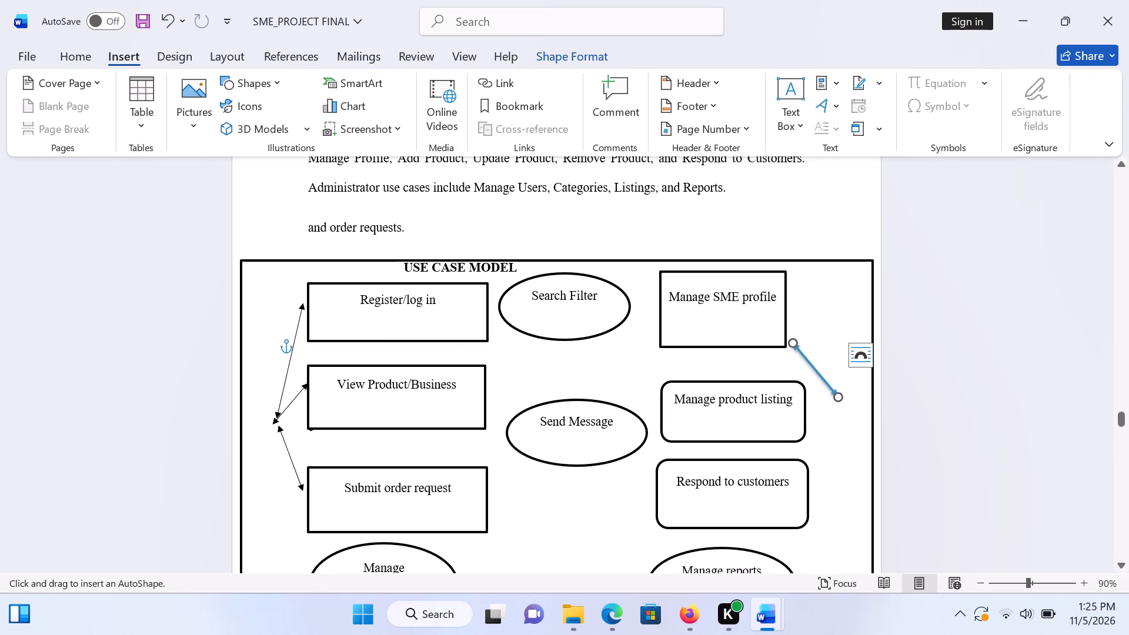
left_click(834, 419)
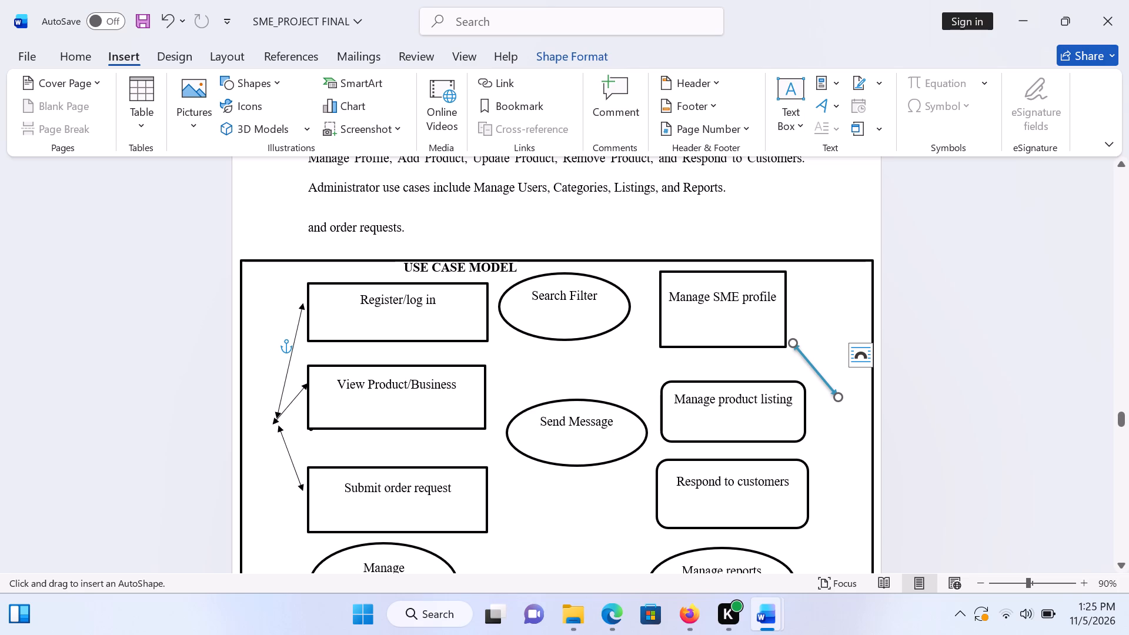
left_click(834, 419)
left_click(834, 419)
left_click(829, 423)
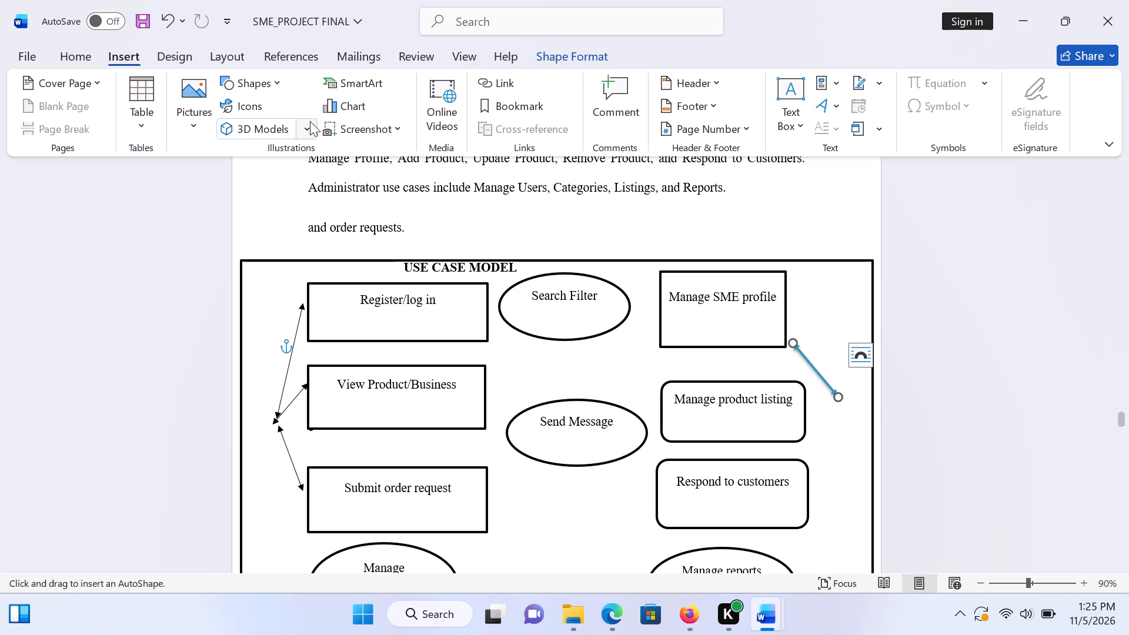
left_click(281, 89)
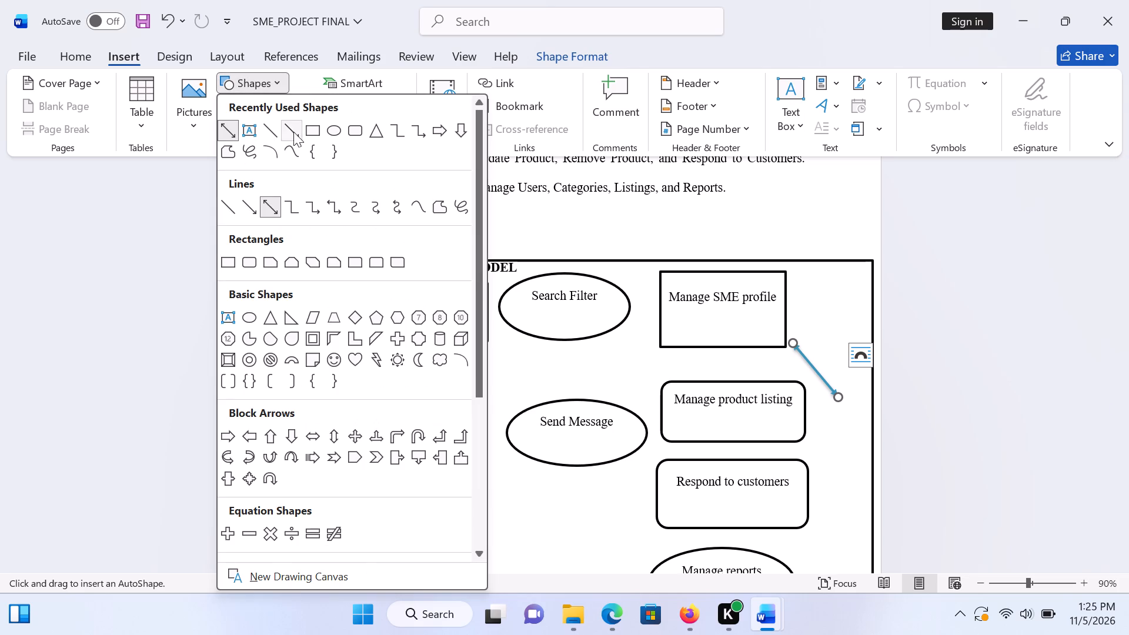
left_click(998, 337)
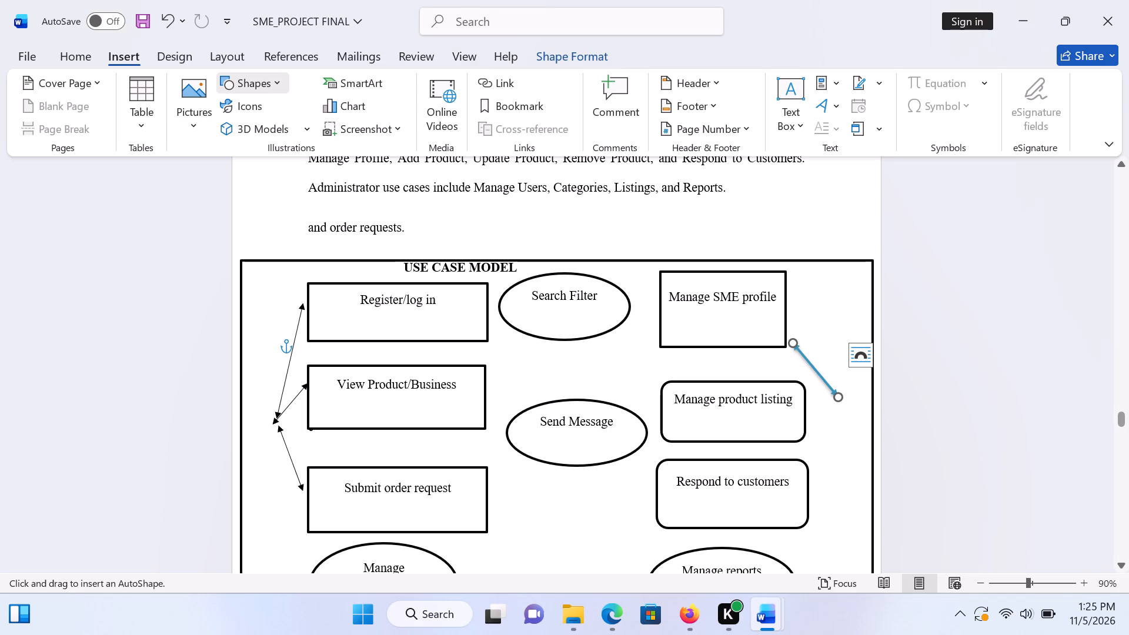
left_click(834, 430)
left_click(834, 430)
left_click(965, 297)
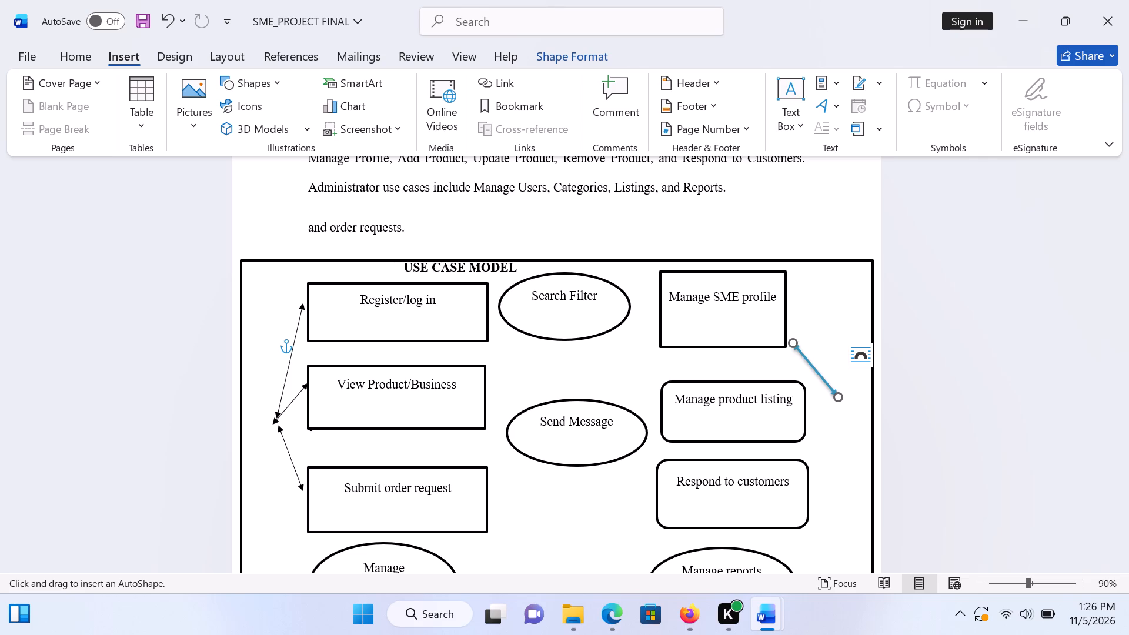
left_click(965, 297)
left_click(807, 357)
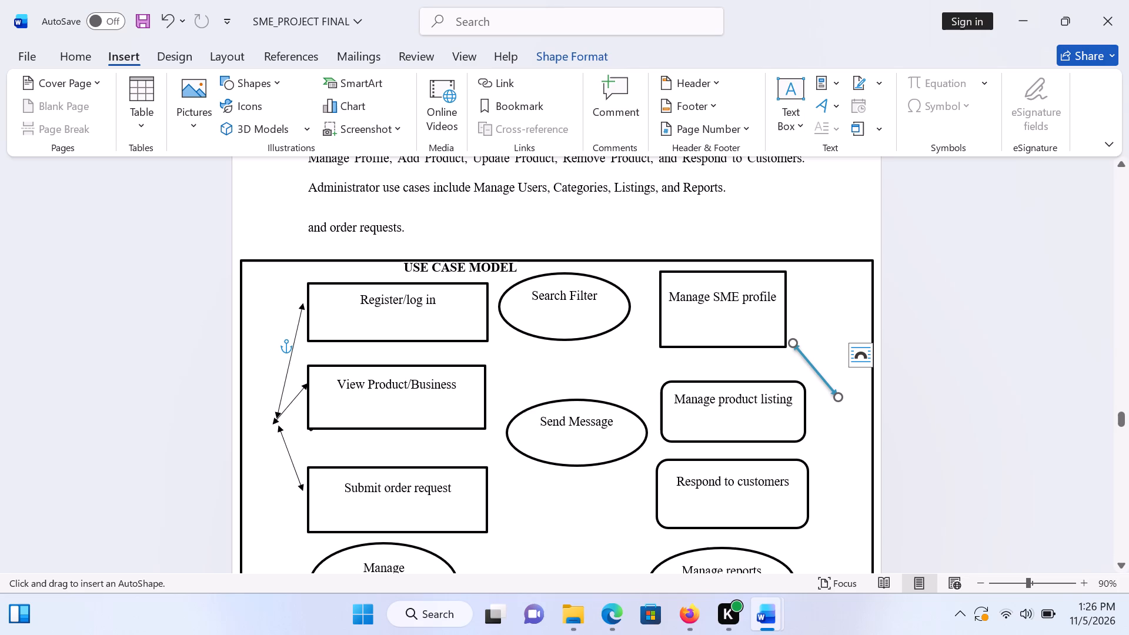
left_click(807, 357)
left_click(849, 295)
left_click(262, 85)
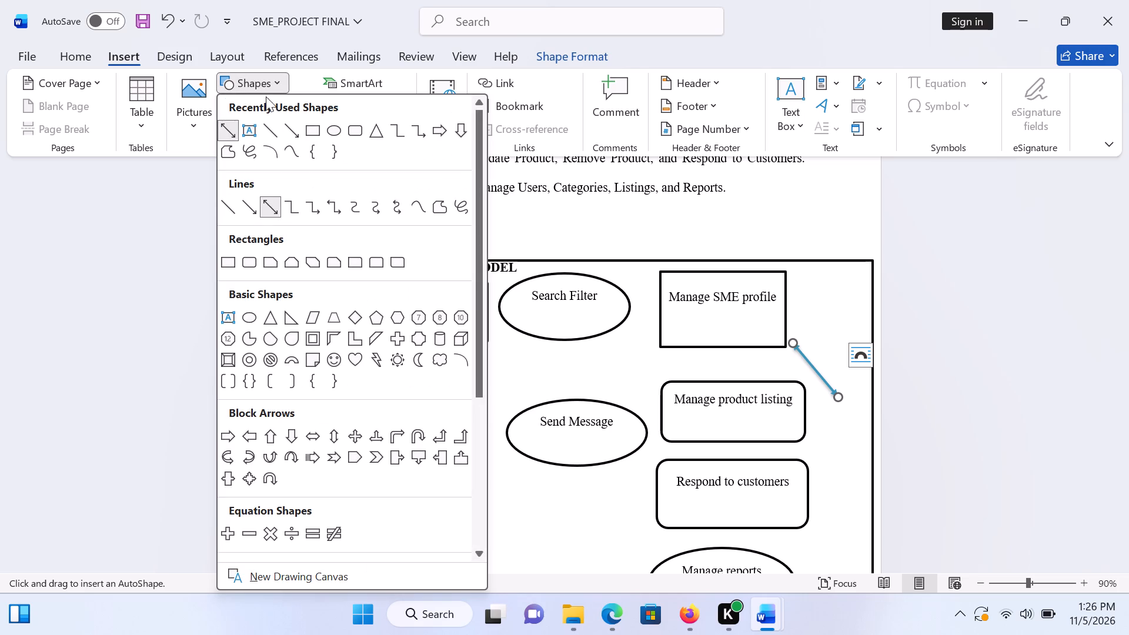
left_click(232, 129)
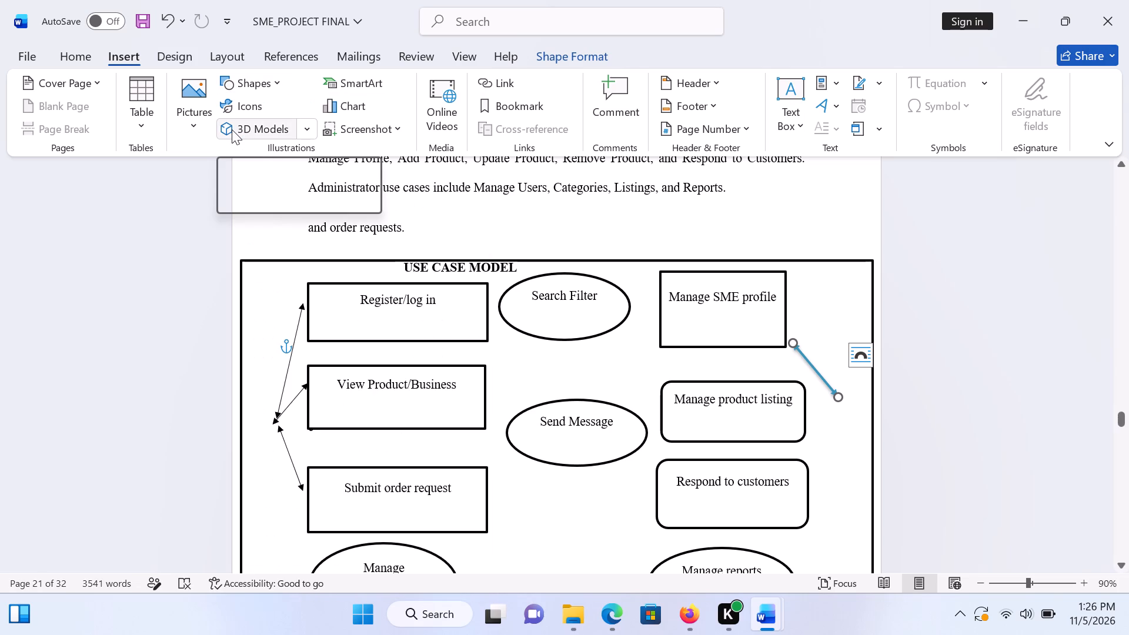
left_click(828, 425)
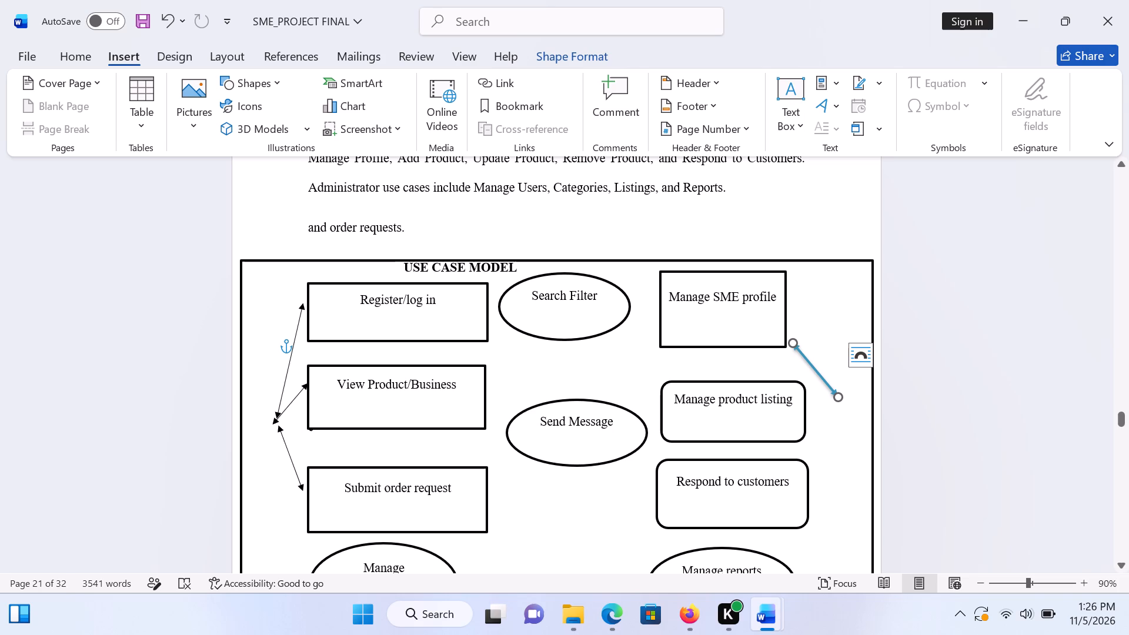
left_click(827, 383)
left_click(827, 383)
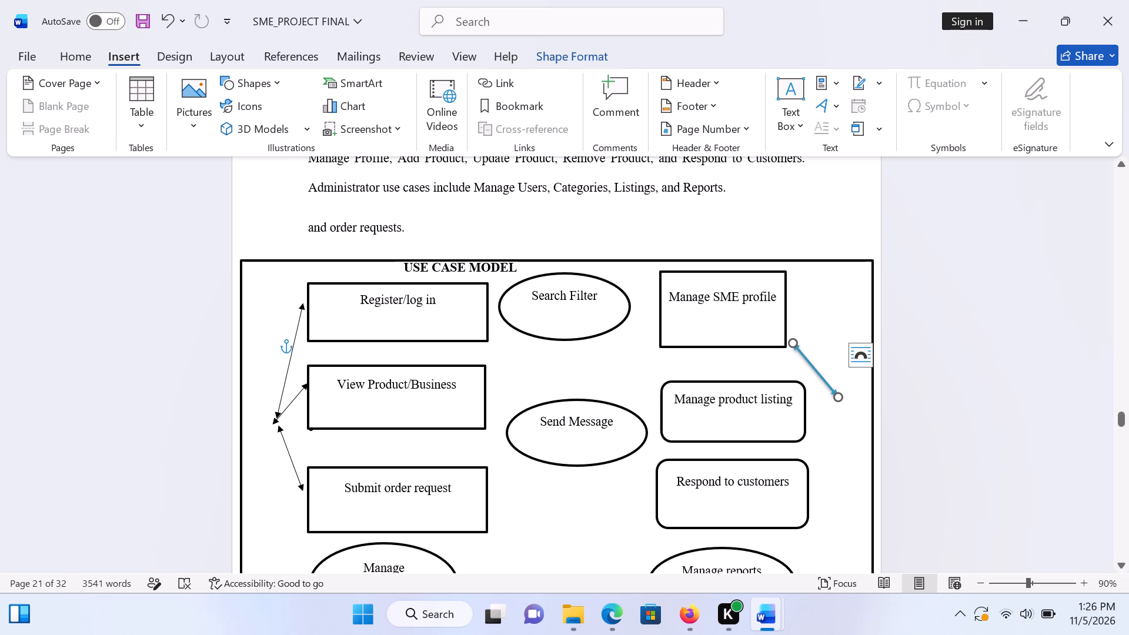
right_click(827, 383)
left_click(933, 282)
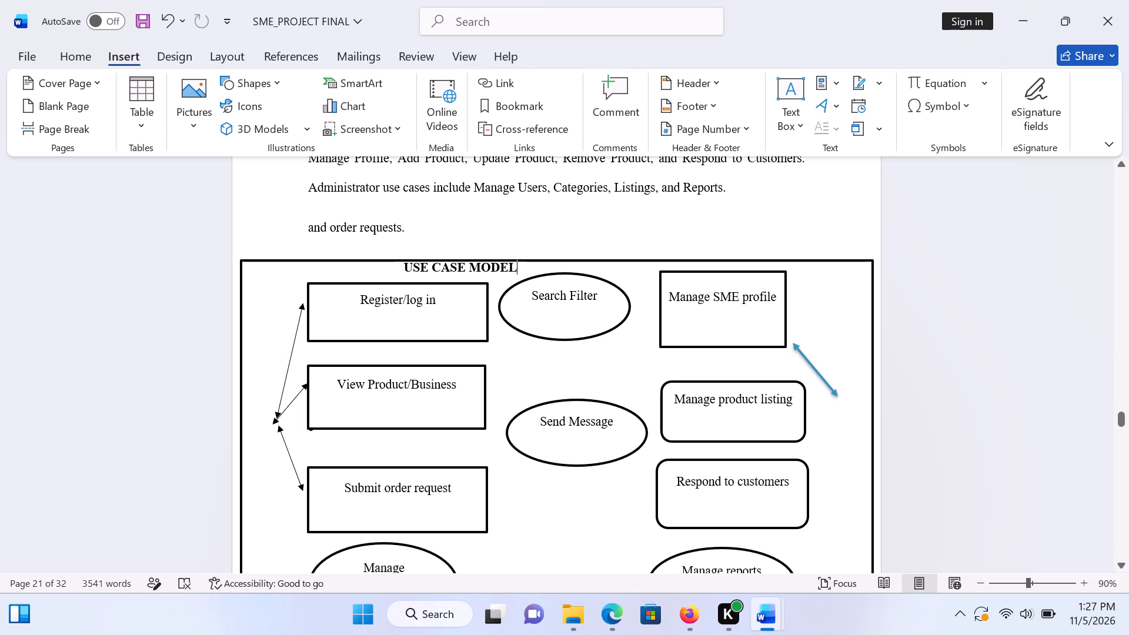
Insert a double-headed line arrow sloping down from beside Manage product listing's right edge, 1" high and 1" wide.
left_click(273, 85)
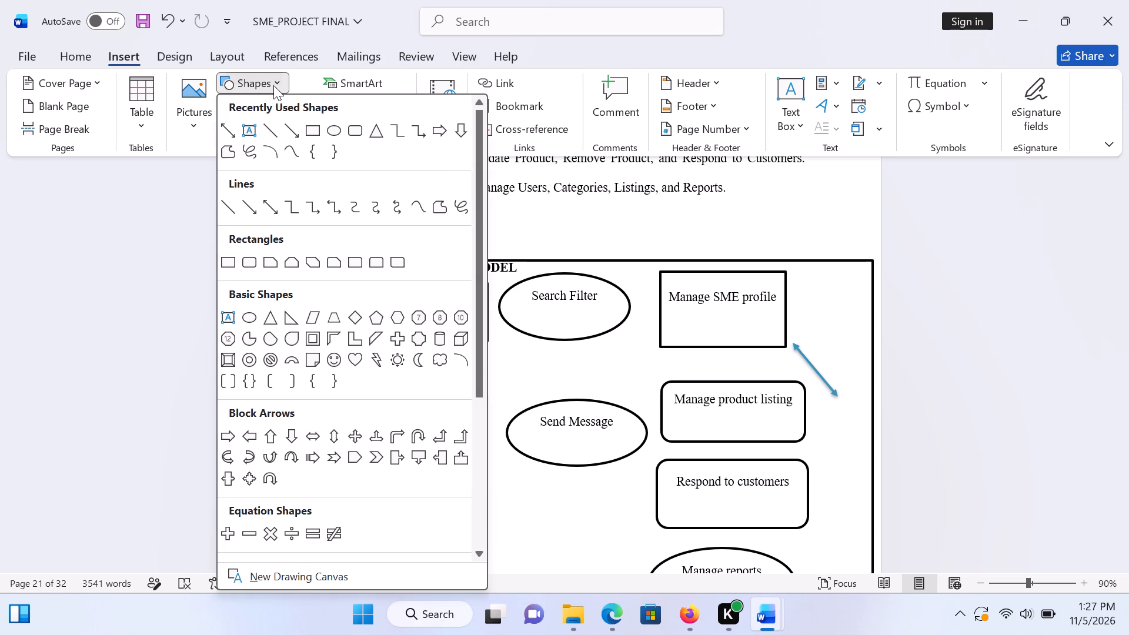
left_click(234, 129)
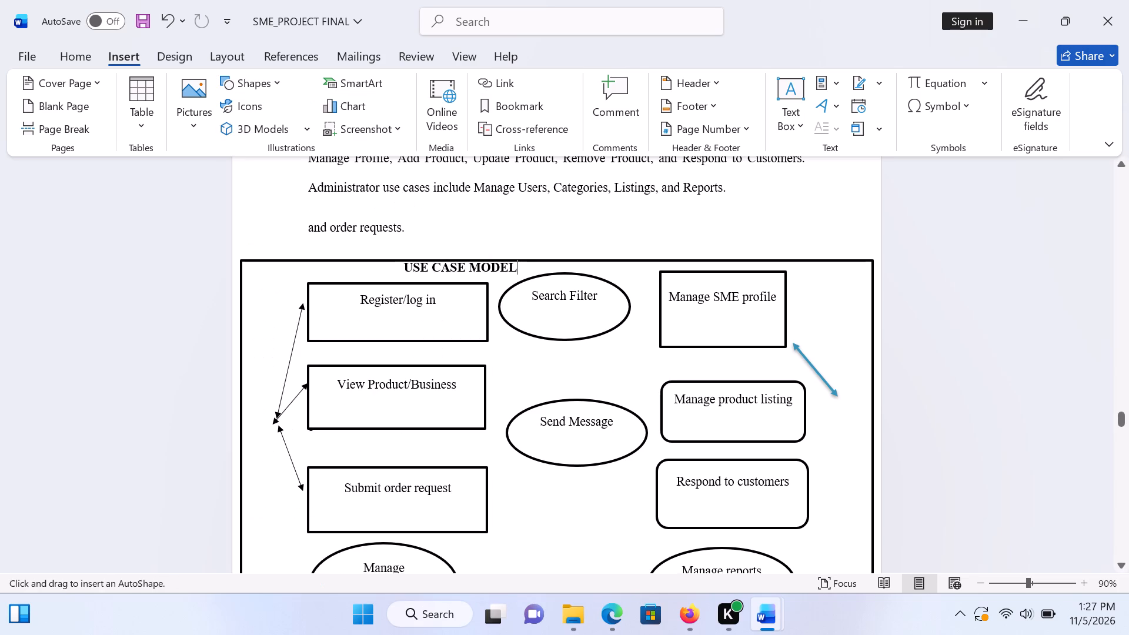
left_click(825, 428)
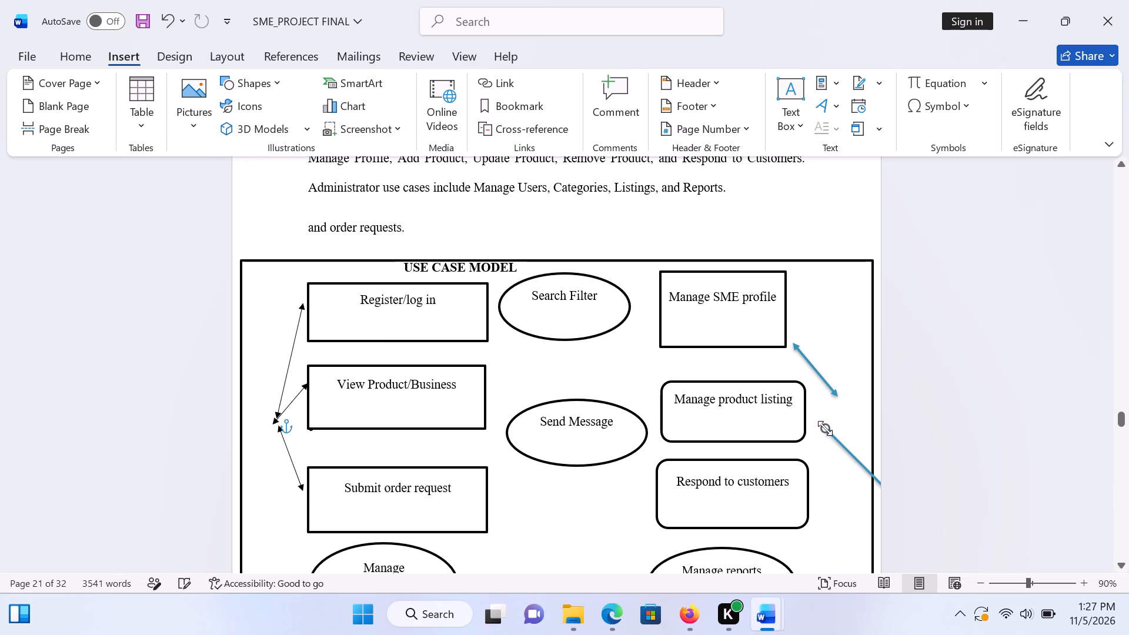
Stretch the new arrow's upper end to just above the Manage product listing box, about 1.71" high and 2.21" wide.
right_click(825, 428)
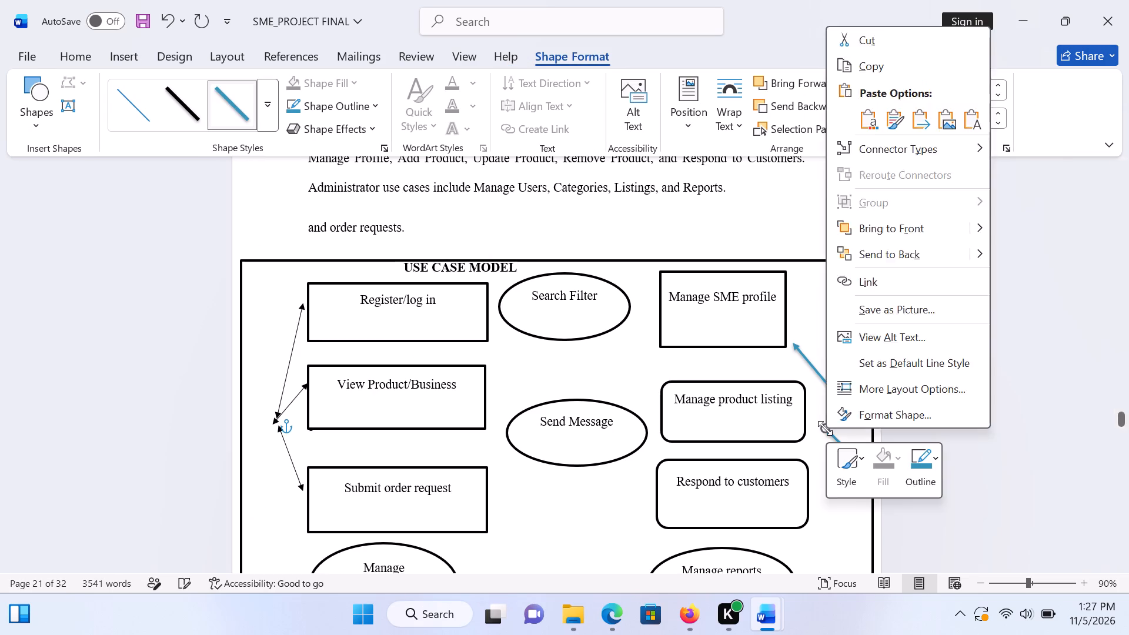
right_click_drag(825, 428, 791, 411)
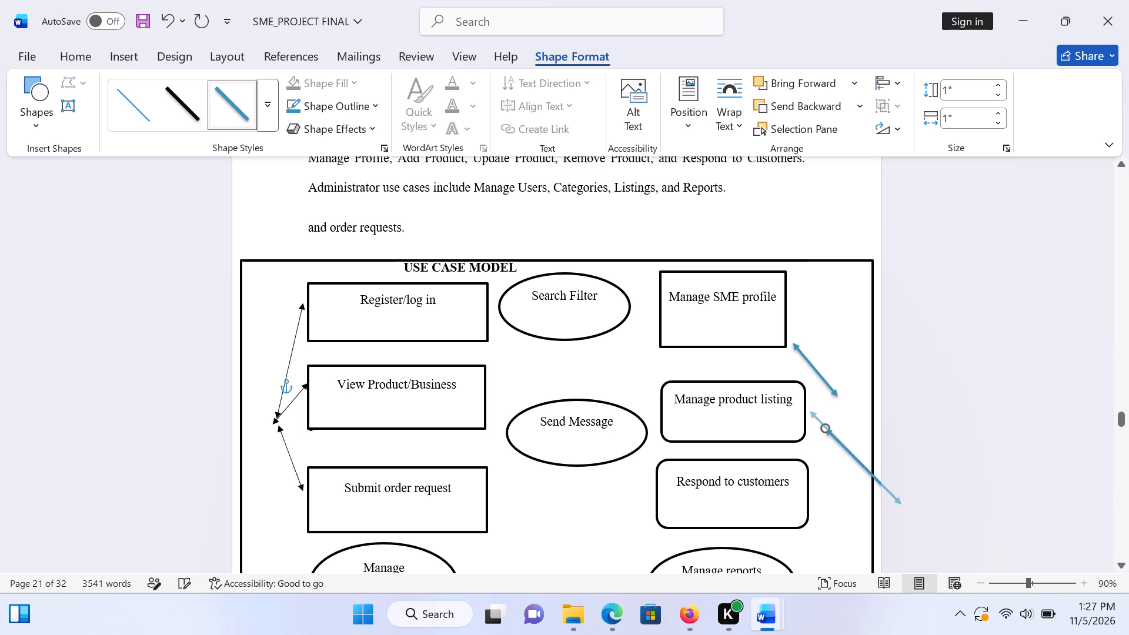
right_click_drag(791, 411, 789, 409)
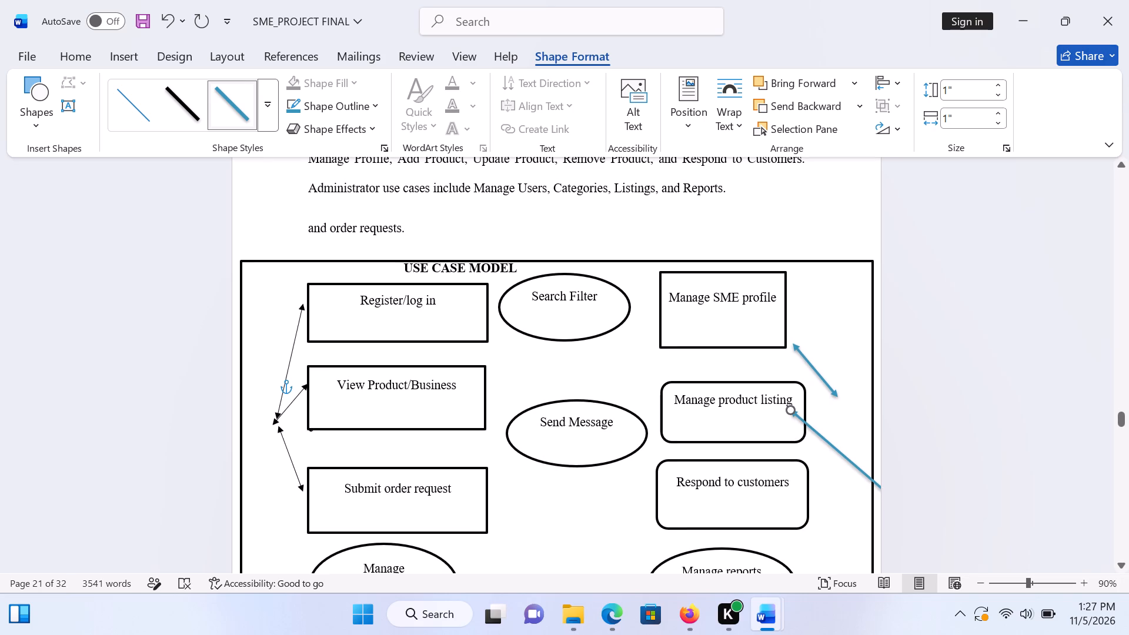
right_click_drag(793, 411, 743, 383)
right_click_drag(788, 407, 732, 374)
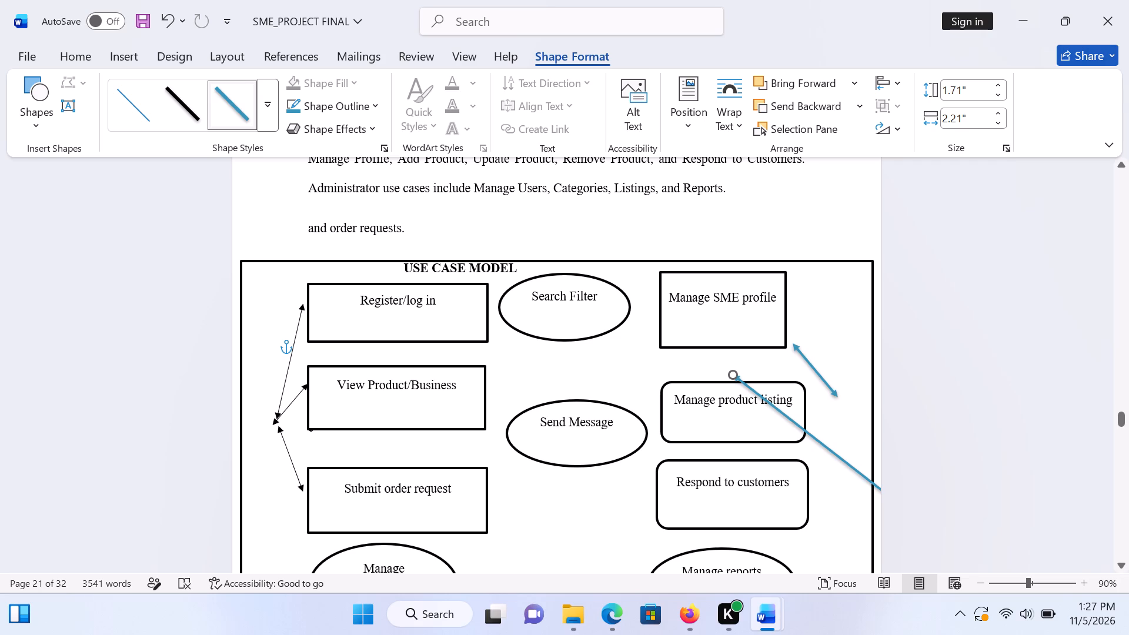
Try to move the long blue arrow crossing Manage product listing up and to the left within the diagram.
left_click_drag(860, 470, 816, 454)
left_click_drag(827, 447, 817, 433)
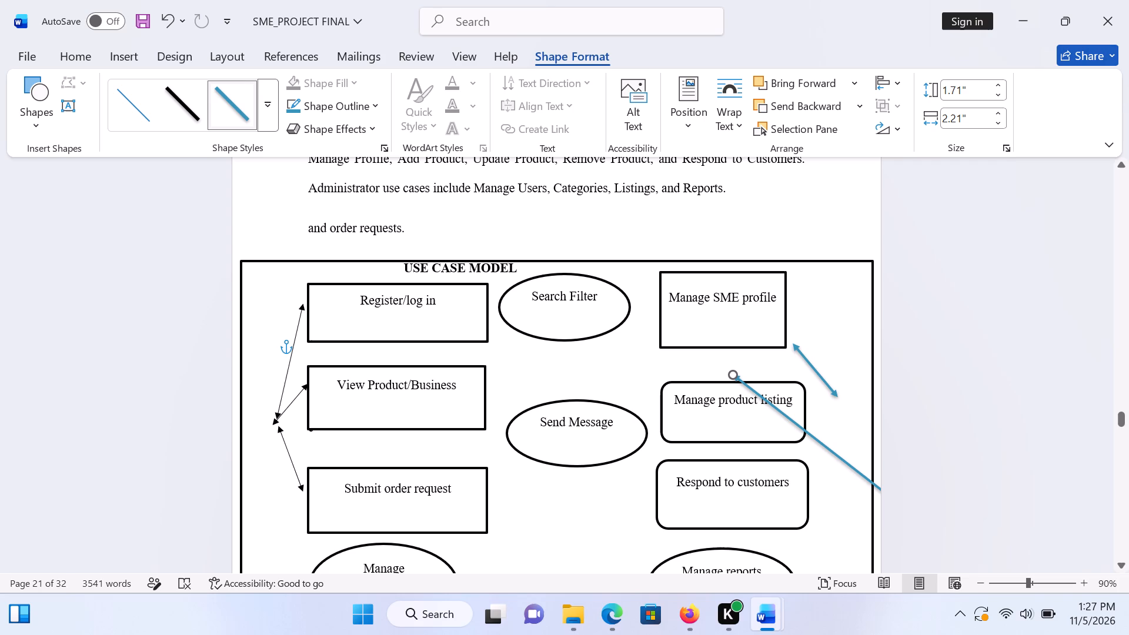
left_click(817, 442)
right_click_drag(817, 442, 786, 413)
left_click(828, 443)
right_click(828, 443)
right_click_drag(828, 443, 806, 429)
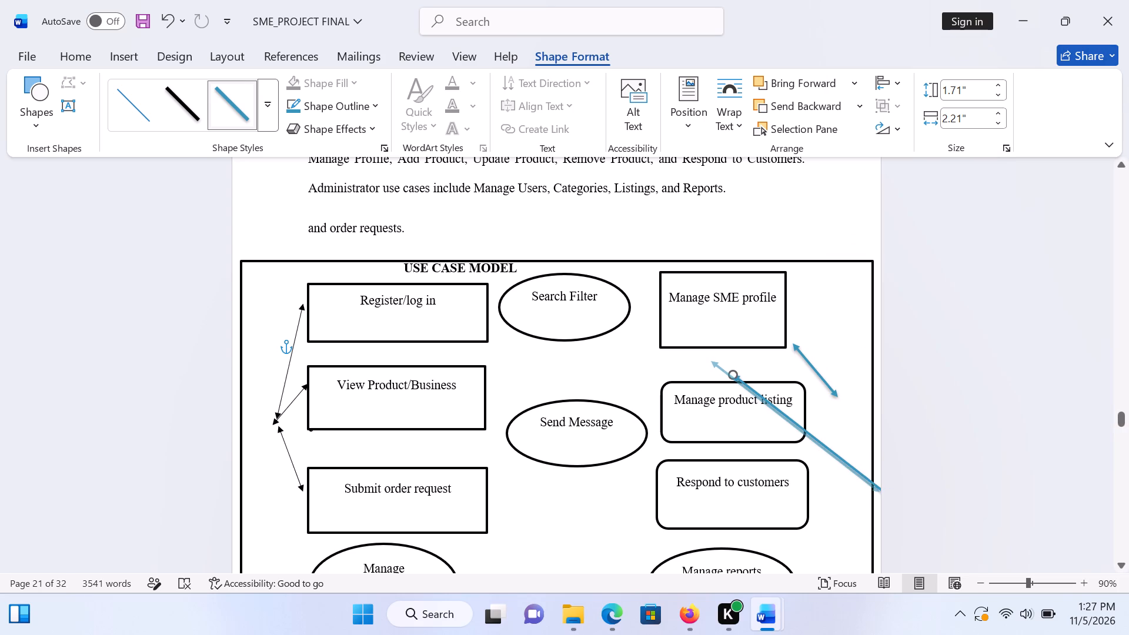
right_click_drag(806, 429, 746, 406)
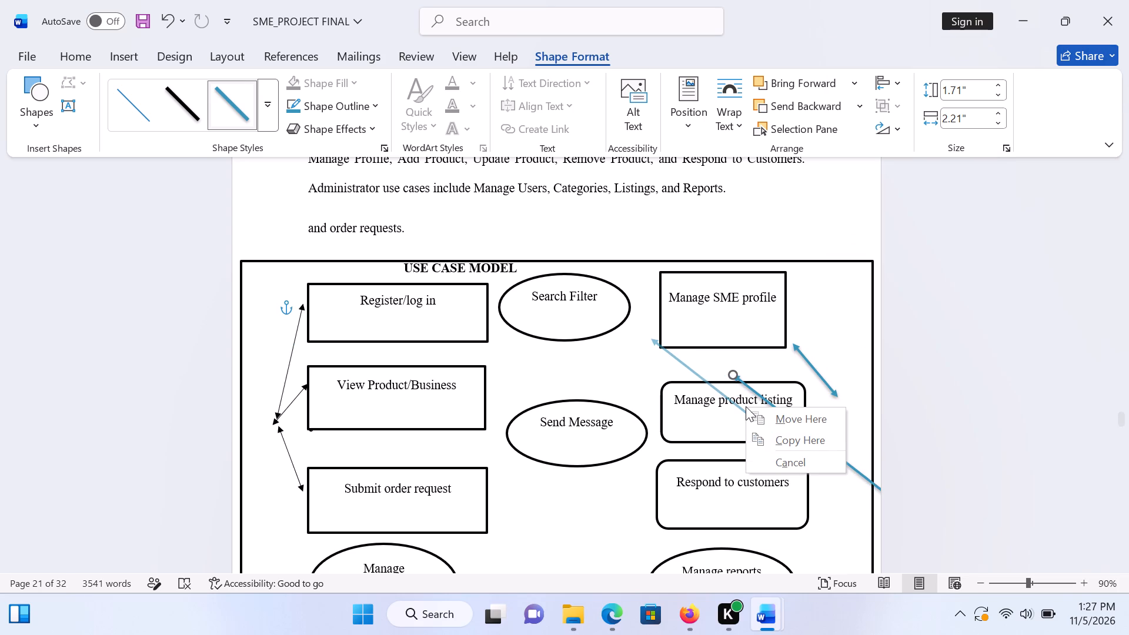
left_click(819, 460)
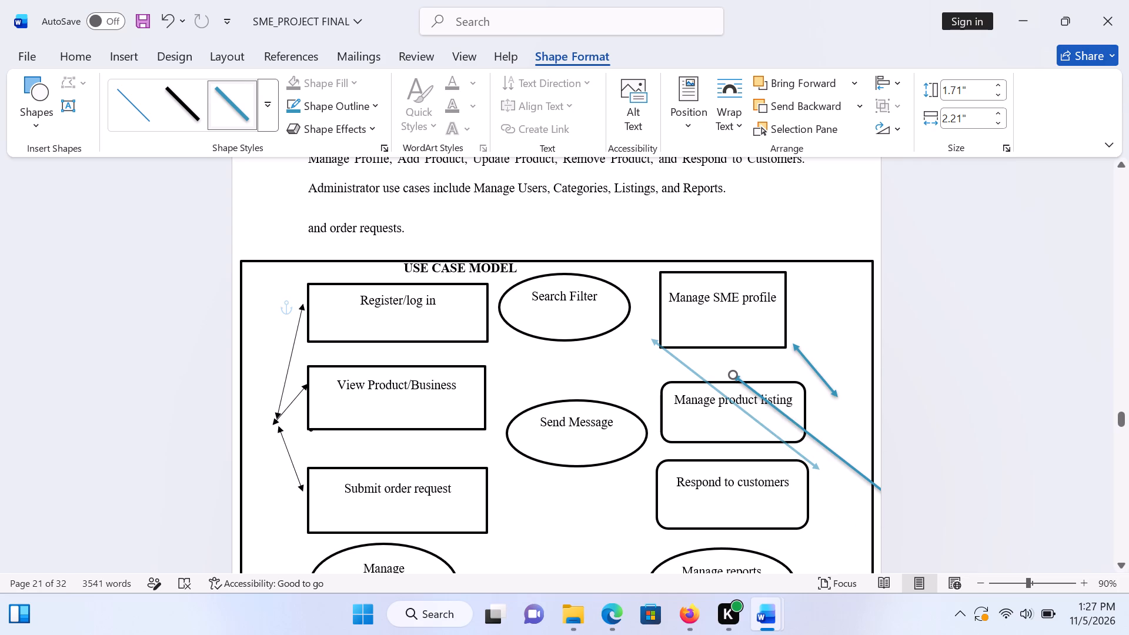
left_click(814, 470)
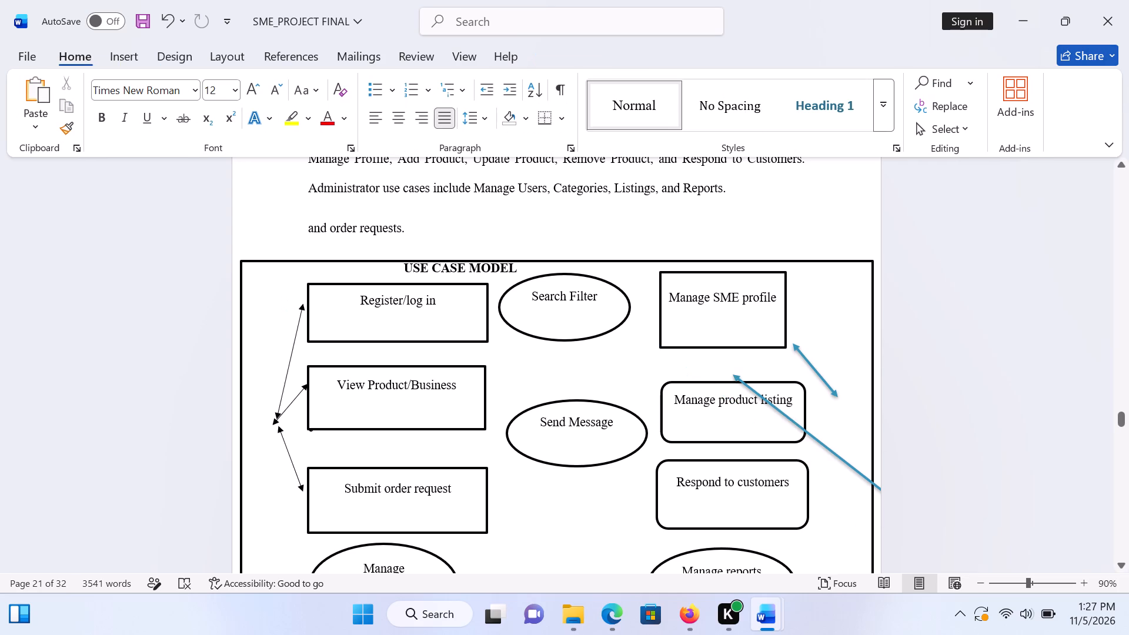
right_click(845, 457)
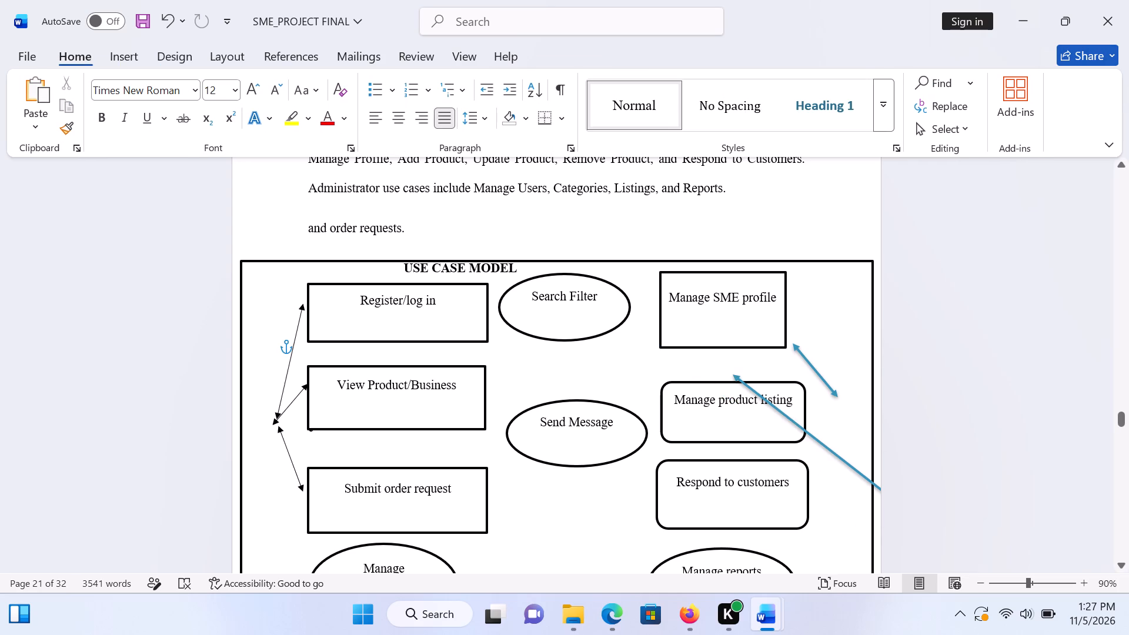
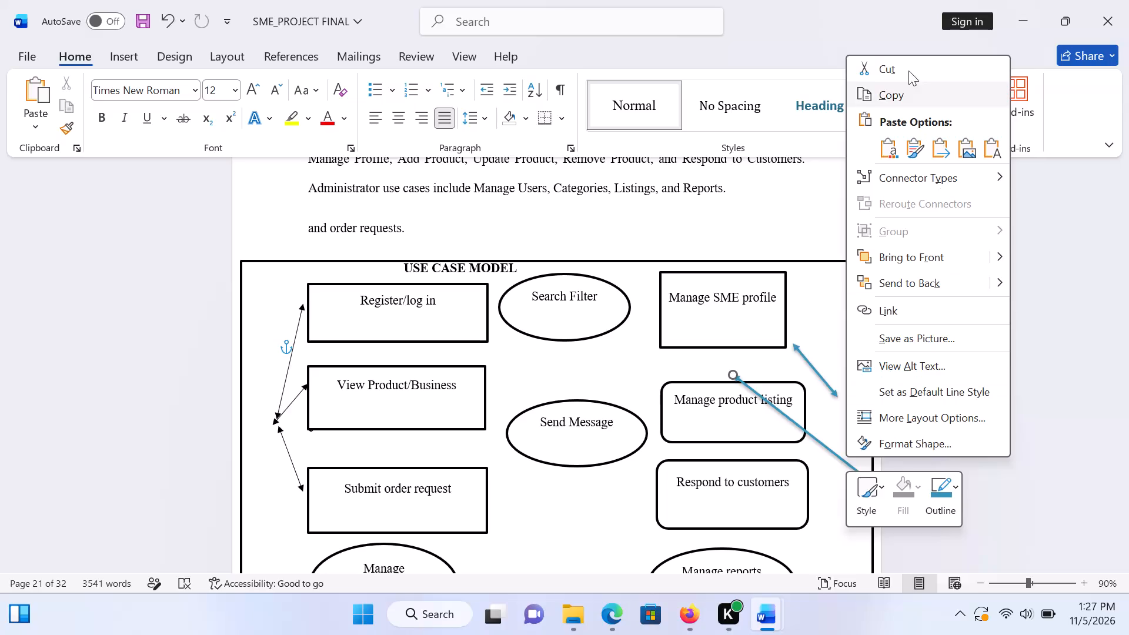
Cut the long blue arrow crossing Manage product listing out of the use case diagram.
left_click(901, 66)
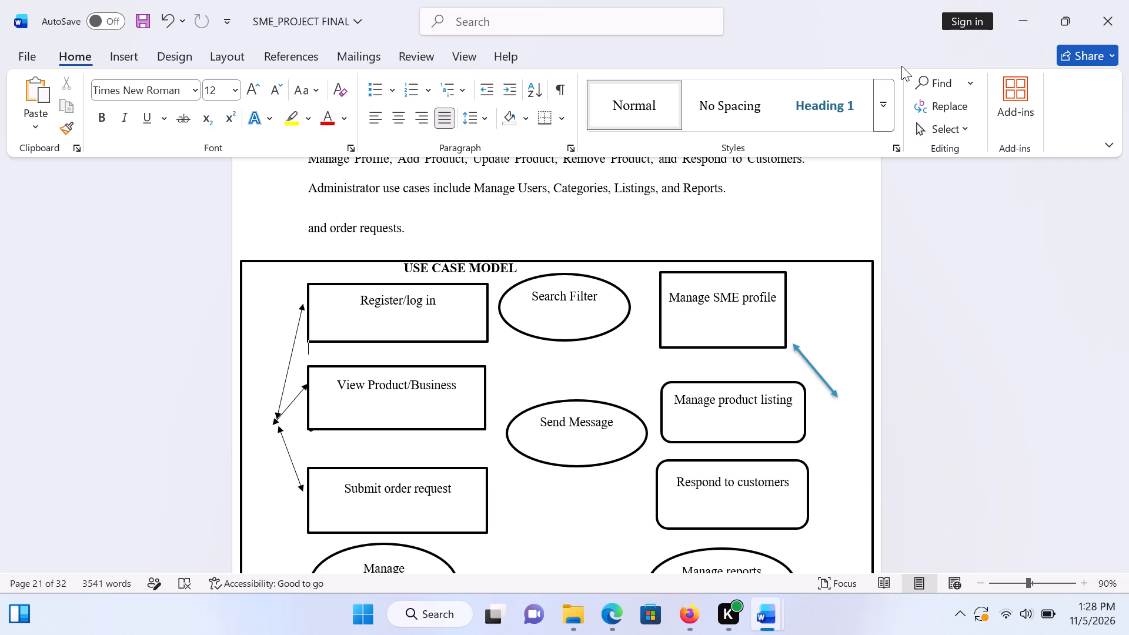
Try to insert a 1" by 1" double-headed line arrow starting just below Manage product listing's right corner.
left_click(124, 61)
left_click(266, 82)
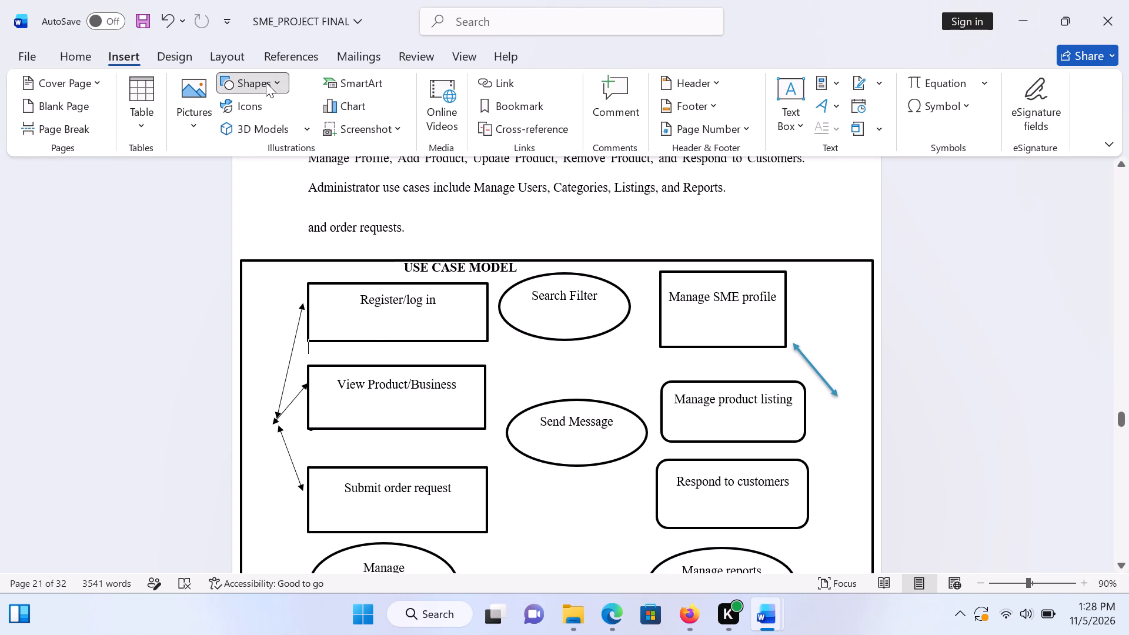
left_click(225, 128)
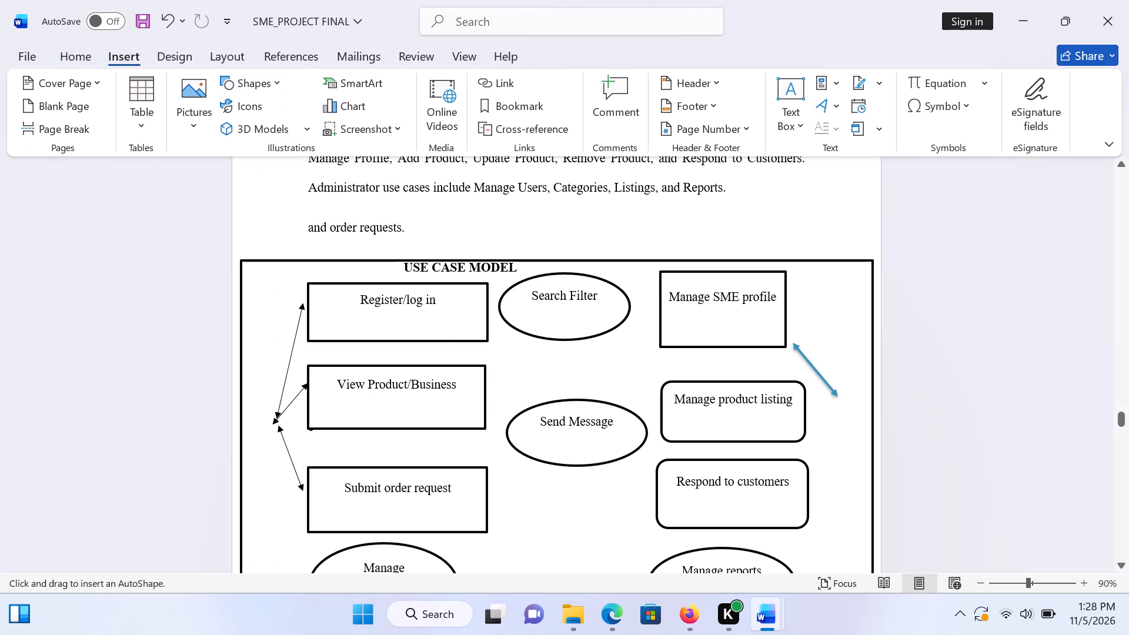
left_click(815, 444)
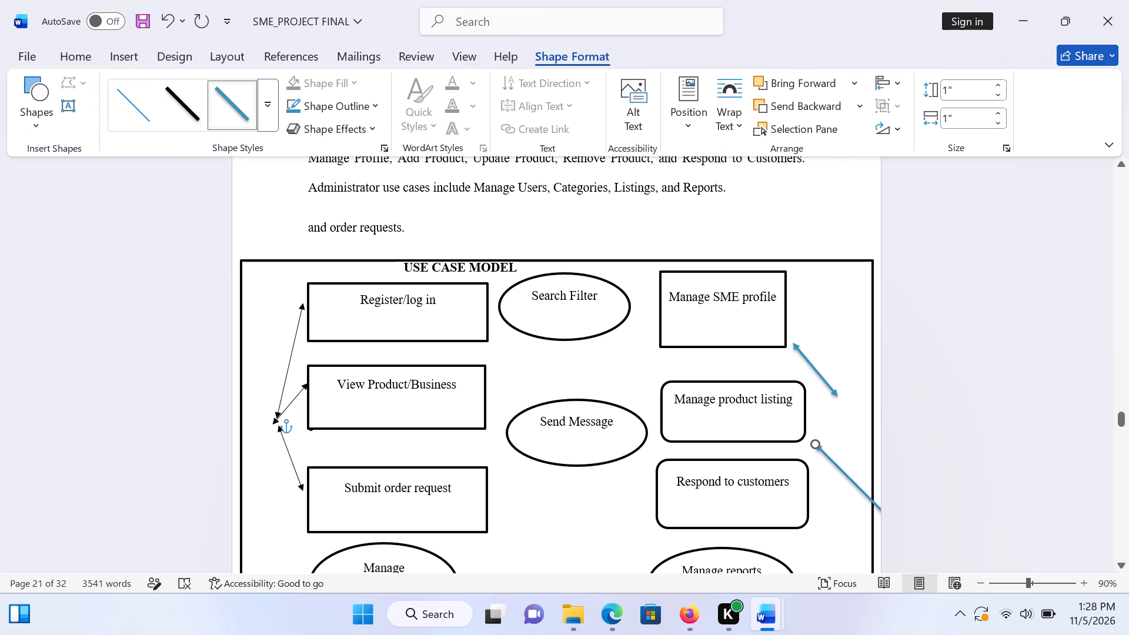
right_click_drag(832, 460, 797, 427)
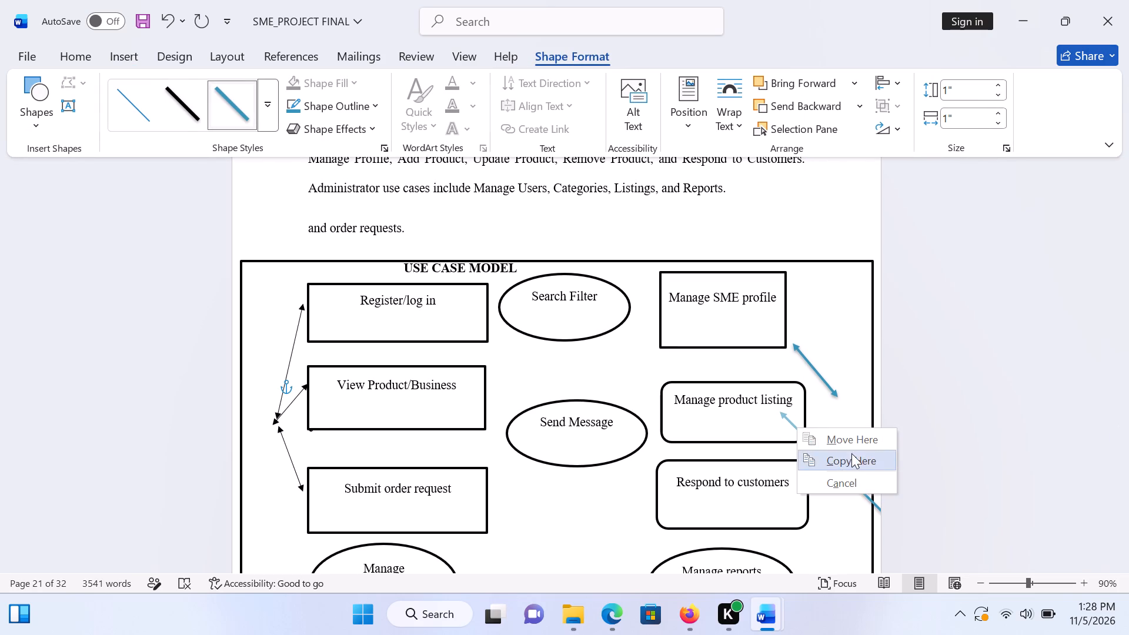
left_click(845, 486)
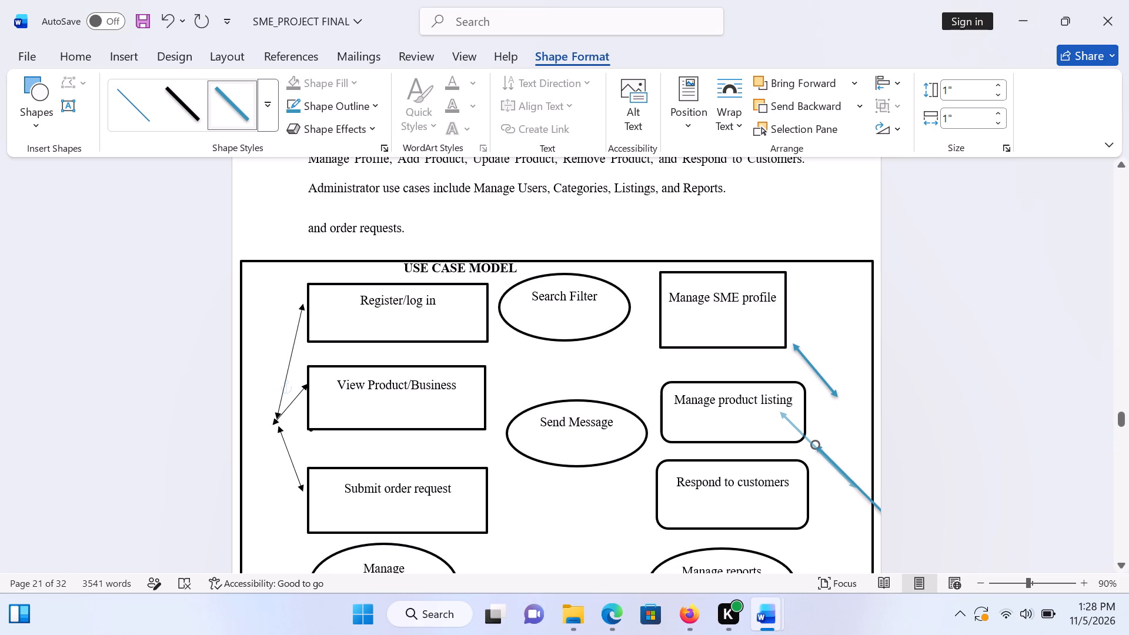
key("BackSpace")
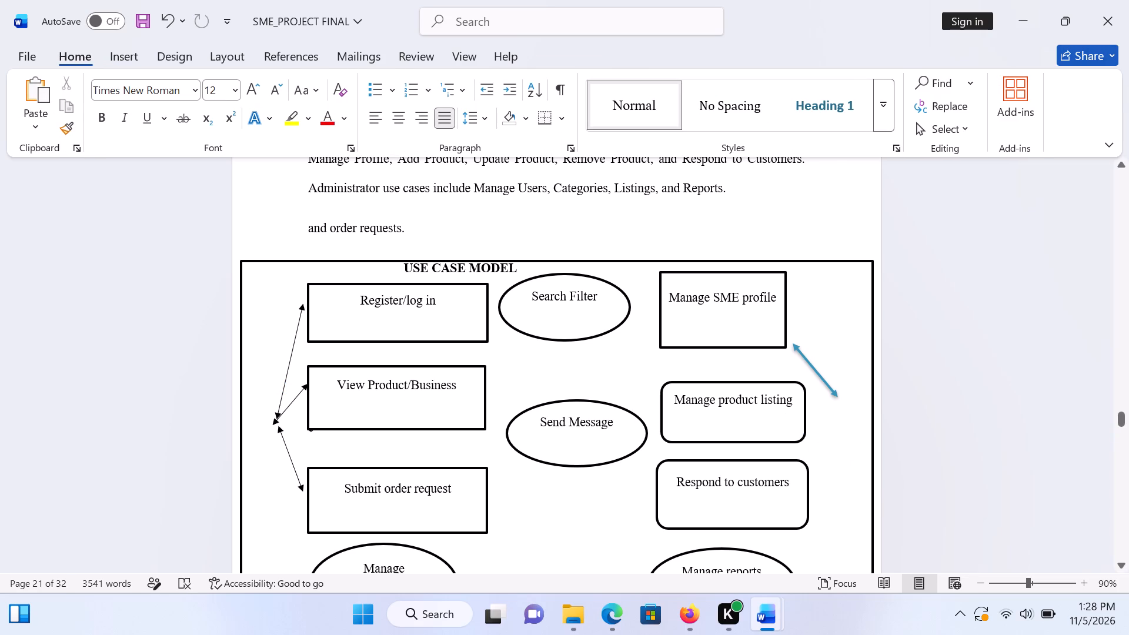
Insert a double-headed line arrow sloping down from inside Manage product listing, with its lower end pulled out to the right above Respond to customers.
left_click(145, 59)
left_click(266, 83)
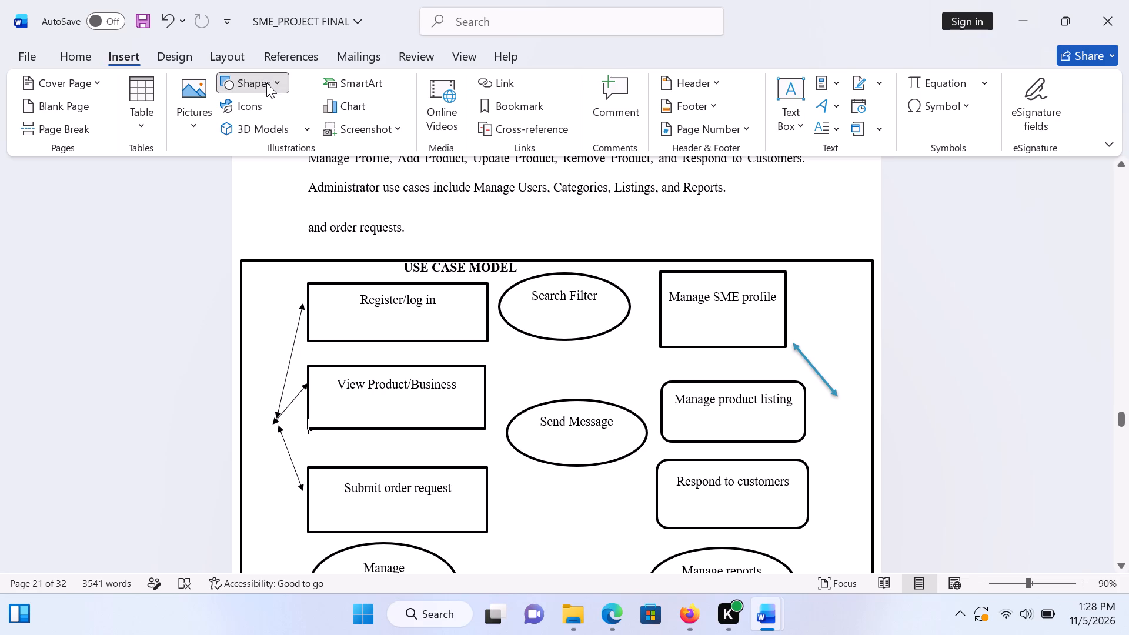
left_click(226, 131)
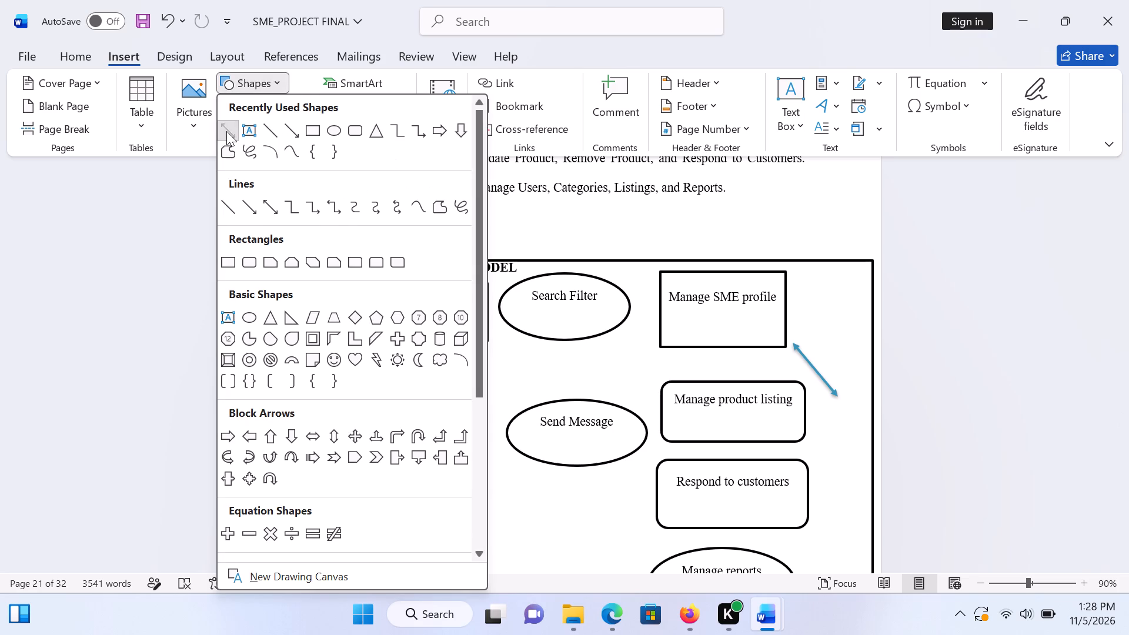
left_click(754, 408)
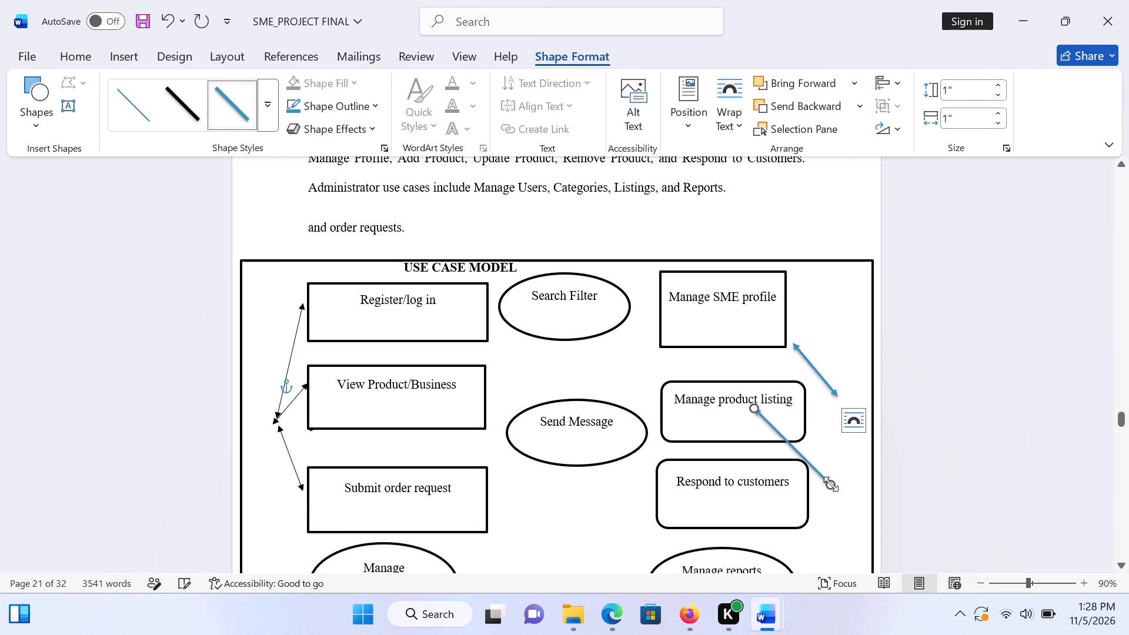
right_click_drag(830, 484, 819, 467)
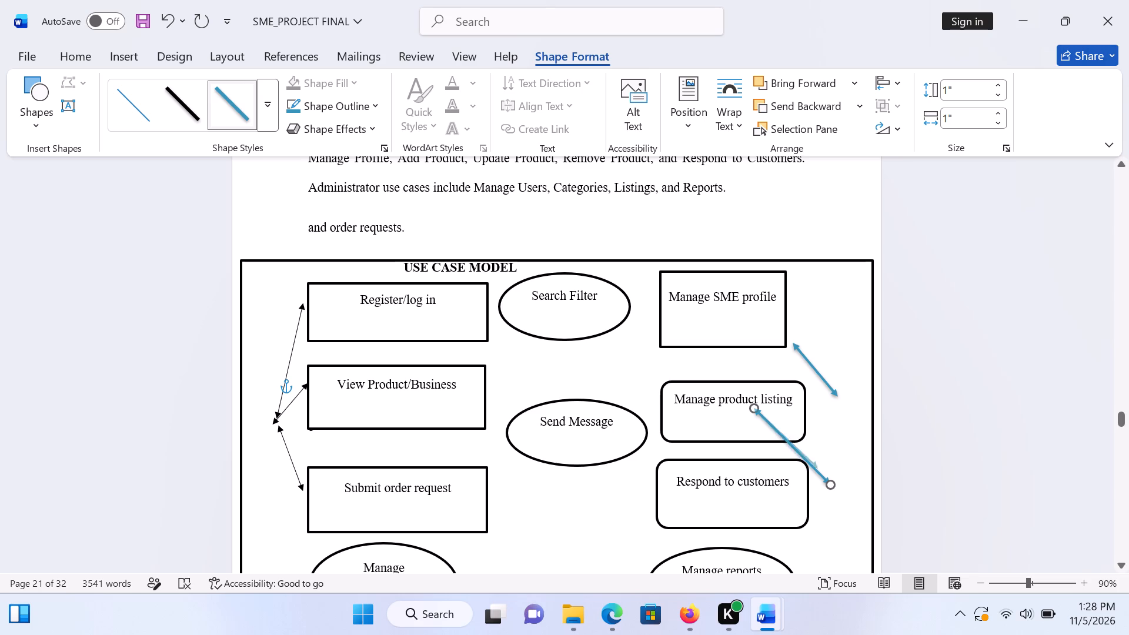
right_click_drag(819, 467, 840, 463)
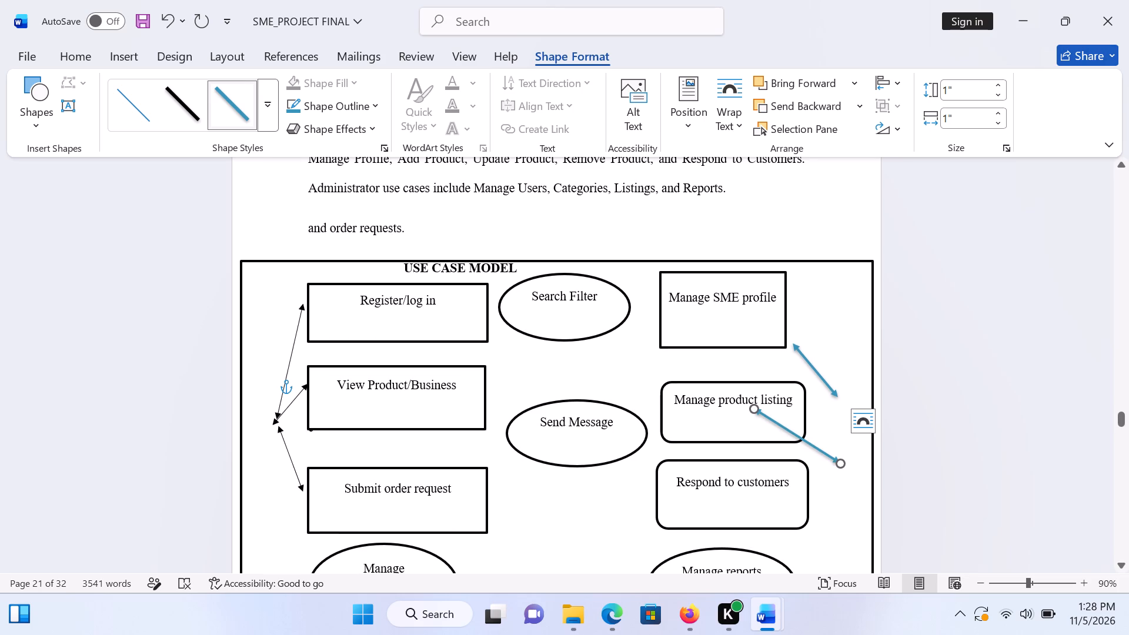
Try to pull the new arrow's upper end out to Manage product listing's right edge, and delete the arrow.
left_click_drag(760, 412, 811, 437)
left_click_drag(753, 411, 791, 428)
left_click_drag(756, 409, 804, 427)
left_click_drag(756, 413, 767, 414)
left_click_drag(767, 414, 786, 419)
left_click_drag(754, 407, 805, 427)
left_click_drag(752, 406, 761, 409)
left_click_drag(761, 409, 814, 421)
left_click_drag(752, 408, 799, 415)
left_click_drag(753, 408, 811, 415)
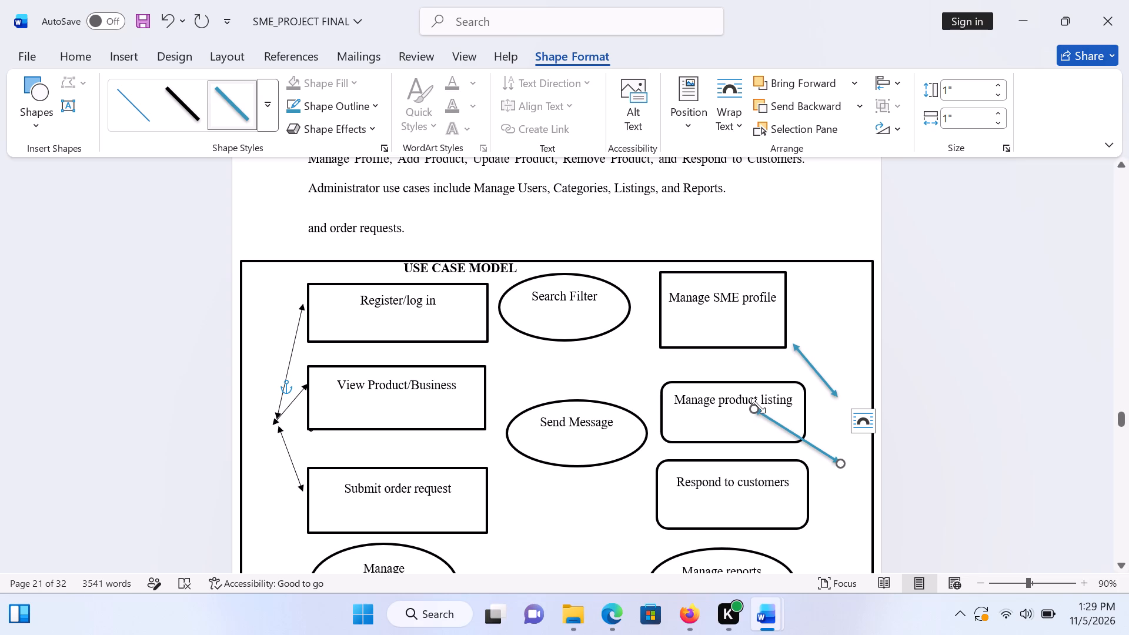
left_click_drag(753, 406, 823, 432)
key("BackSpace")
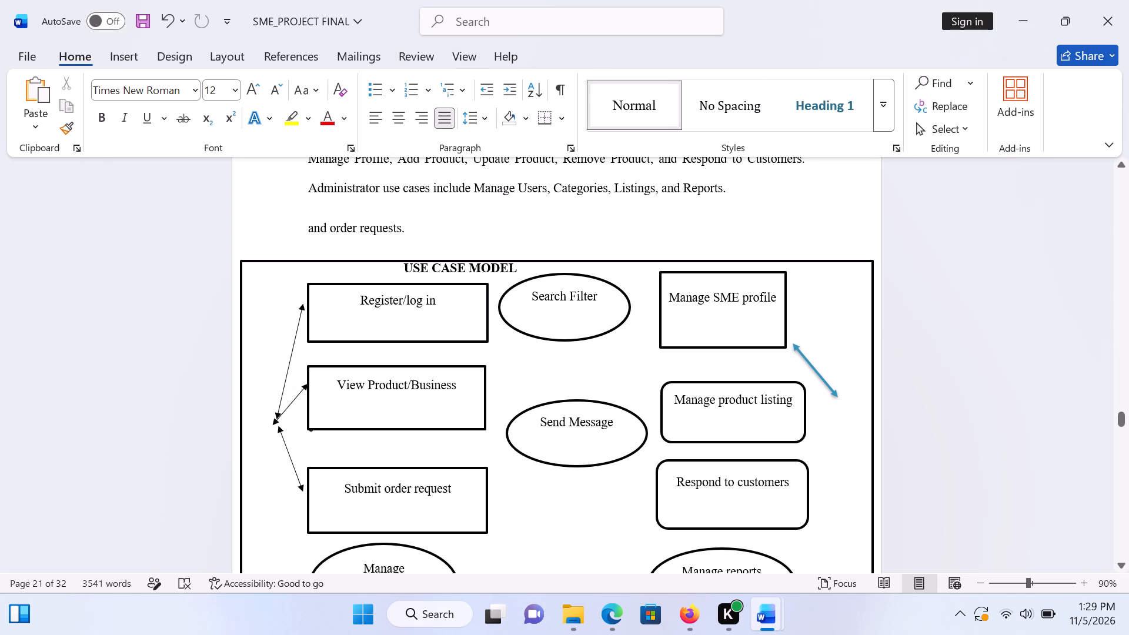
Shift the Send Message oval slightly left so that it is roughly centred beneath the Search Filter oval.
scroll(510, 266, "right", 2)
scroll(609, 344, "down", 2)
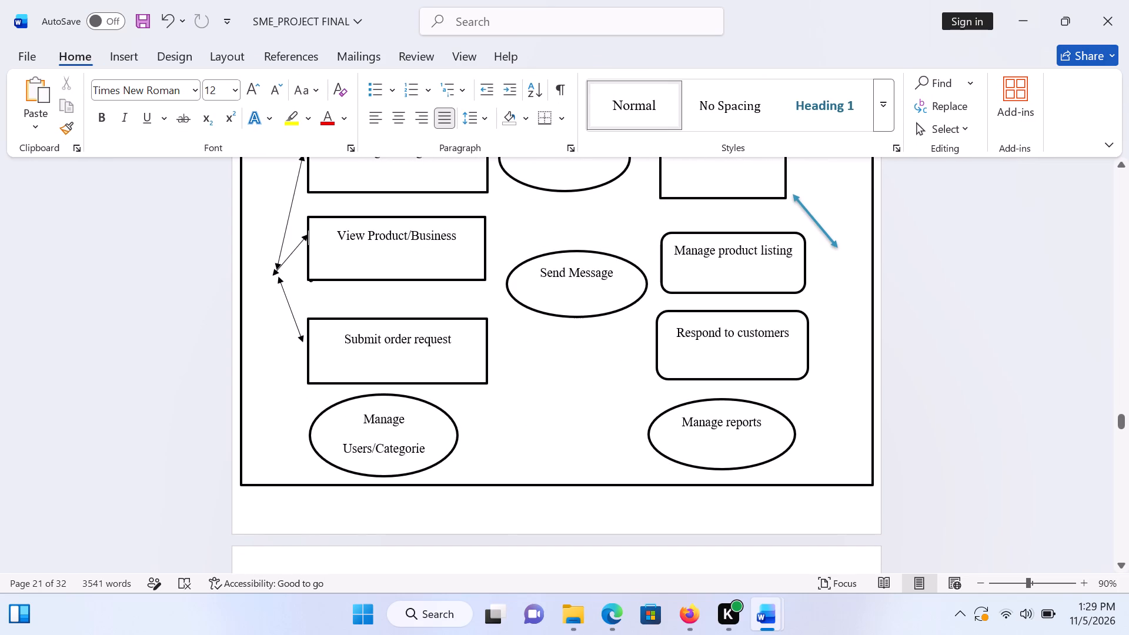
left_click_drag(538, 259, 510, 256)
left_click(525, 260)
left_click_drag(525, 260, 503, 259)
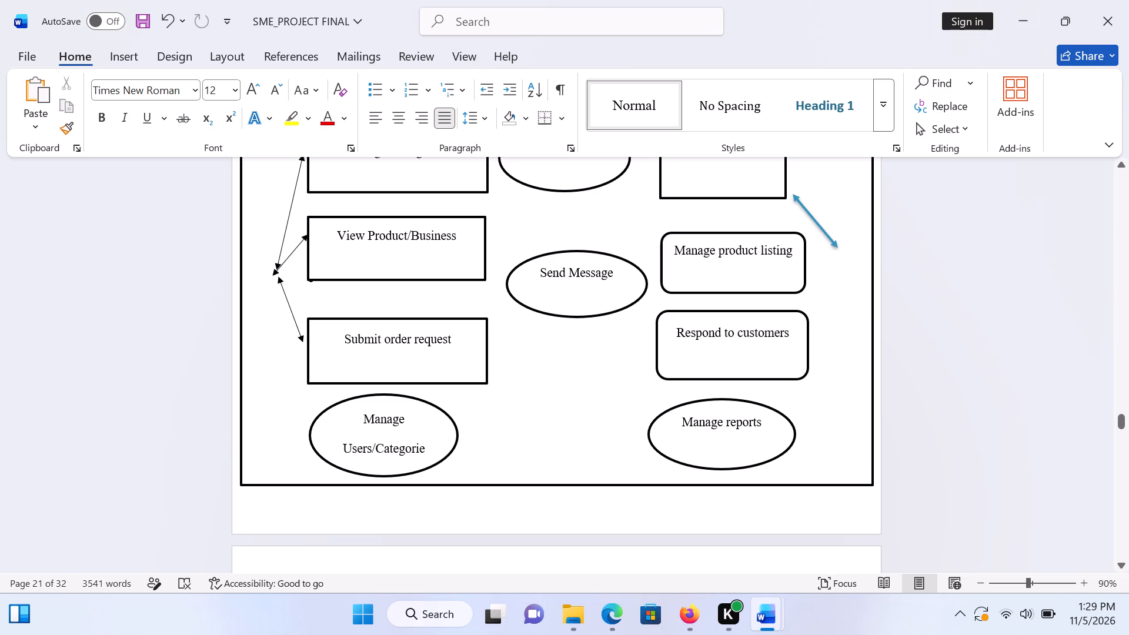
double_click(530, 256)
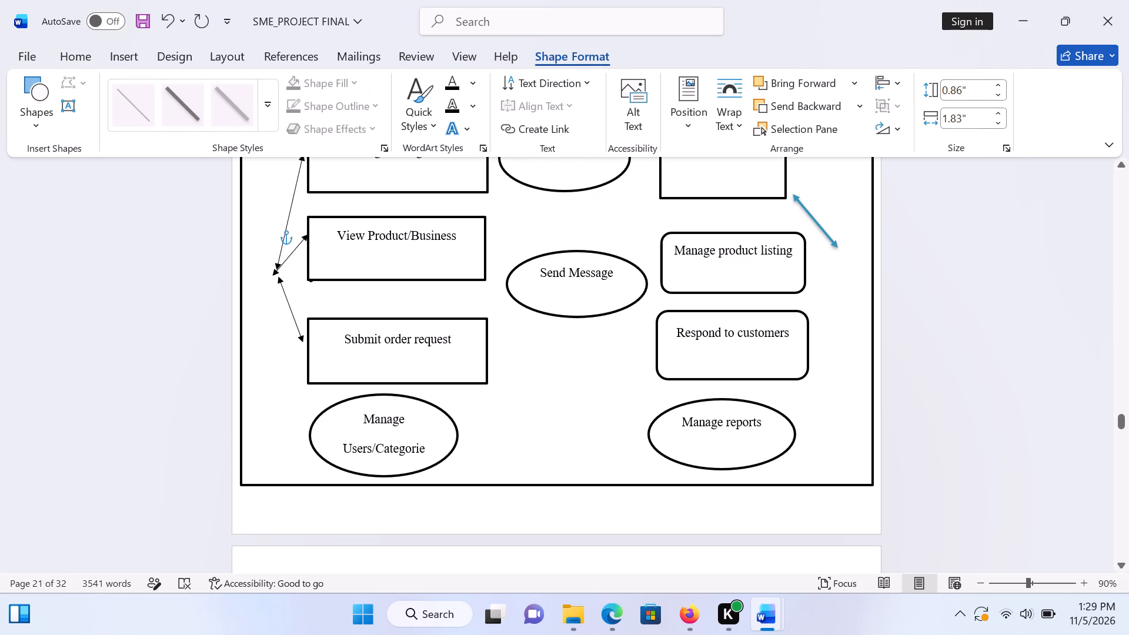
left_click_drag(530, 256, 512, 250)
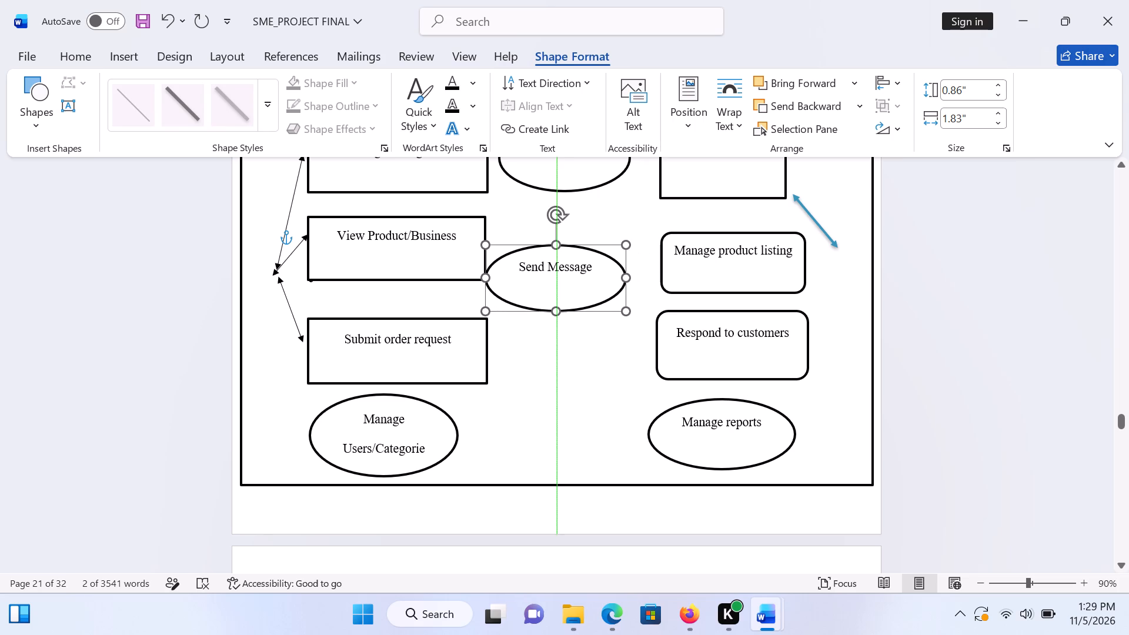
left_click_drag(512, 250, 519, 255)
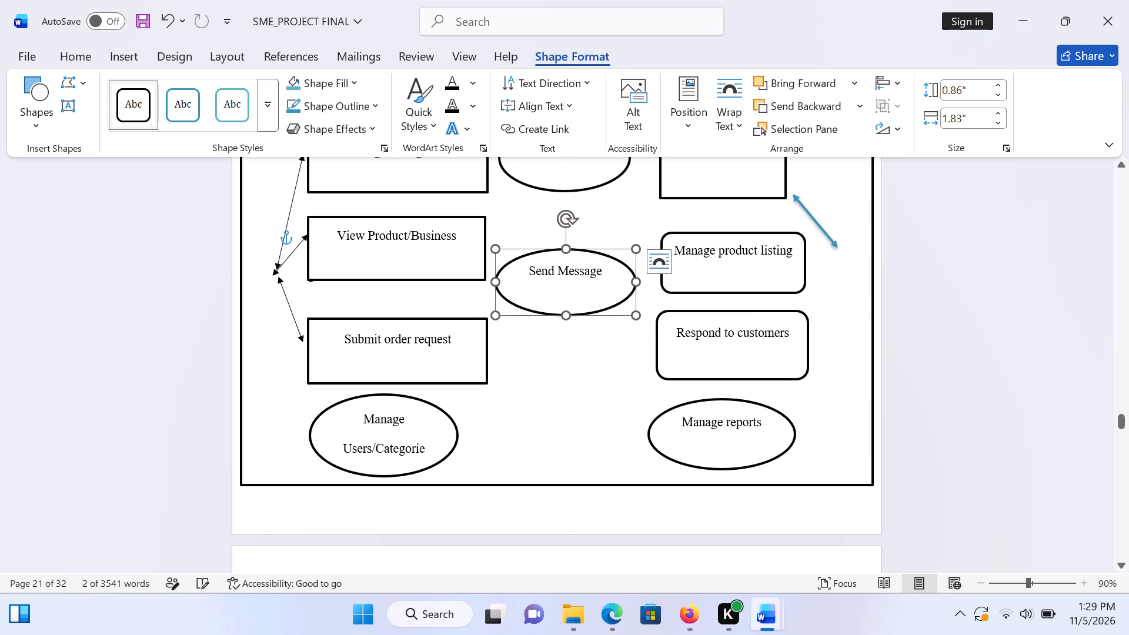
Shift the Manage product listing box slightly left, leaving a small gap between it and the Send Message oval.
left_click(656, 302)
left_click_drag(664, 276, 640, 275)
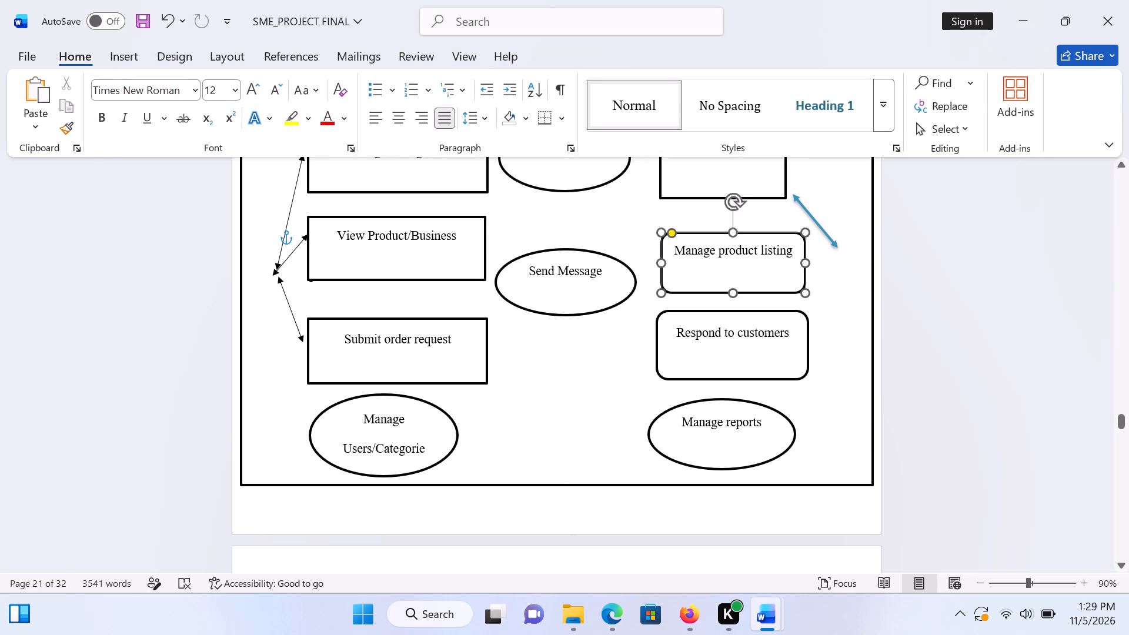
left_click_drag(640, 275, 639, 275)
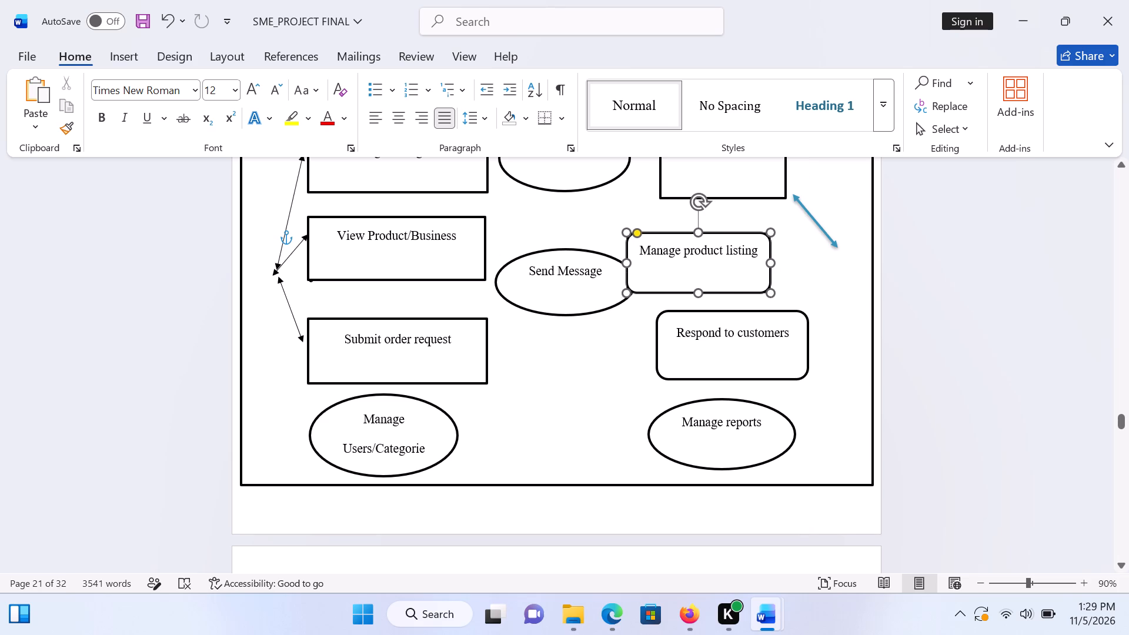
left_click_drag(639, 275, 653, 279)
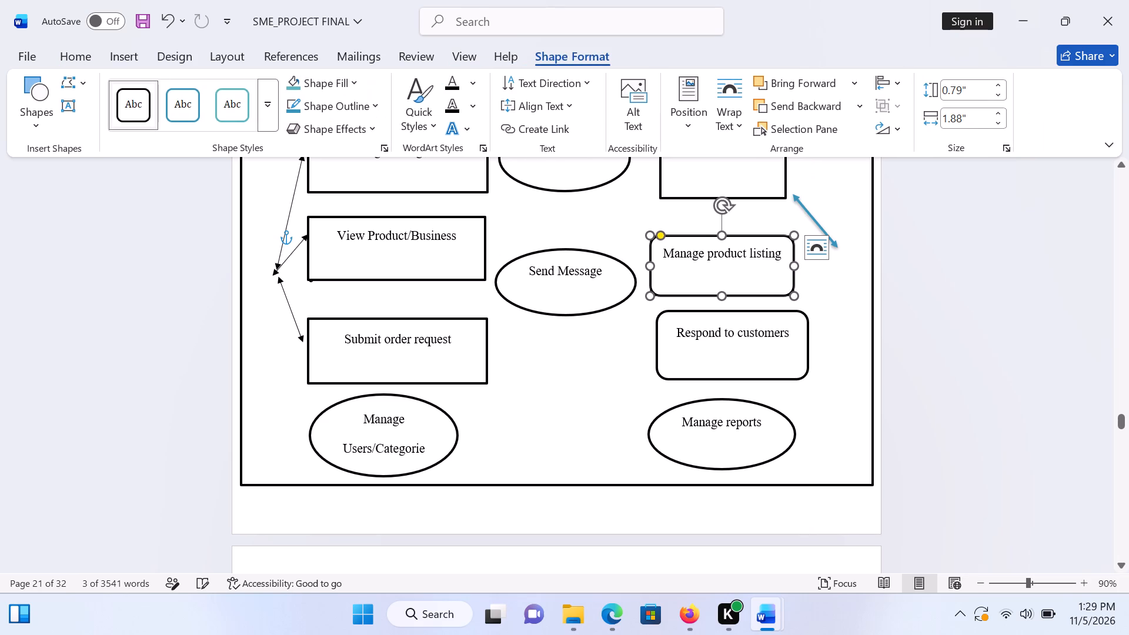
Make the Respond to customers box's corners square and shift the box slightly left beneath Manage product listing.
left_click(664, 313)
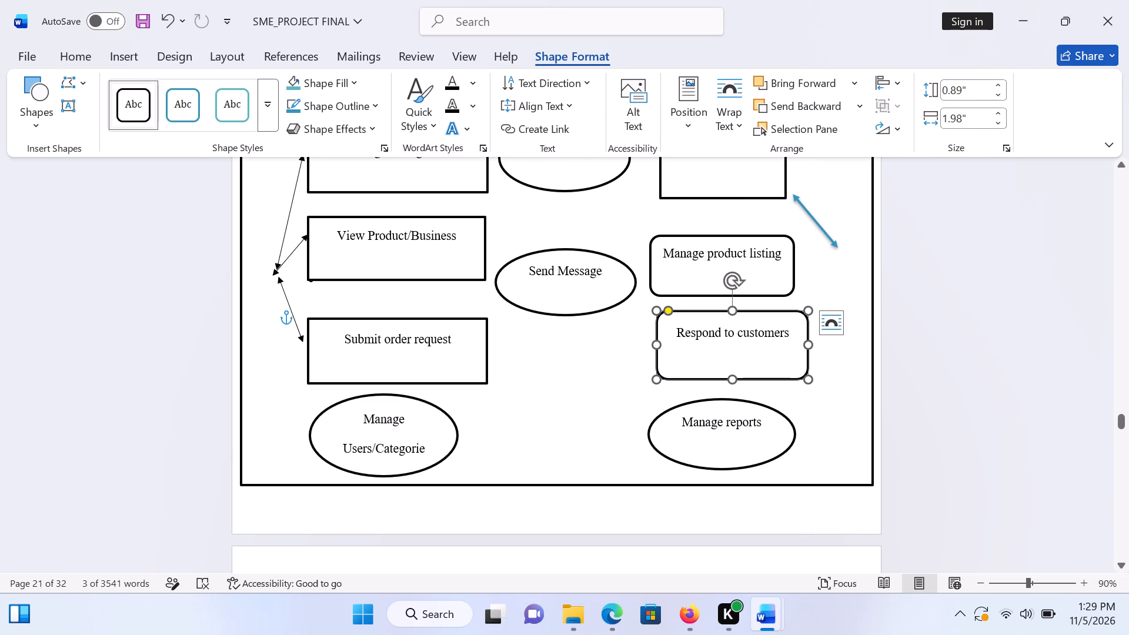
left_click_drag(664, 313, 643, 310)
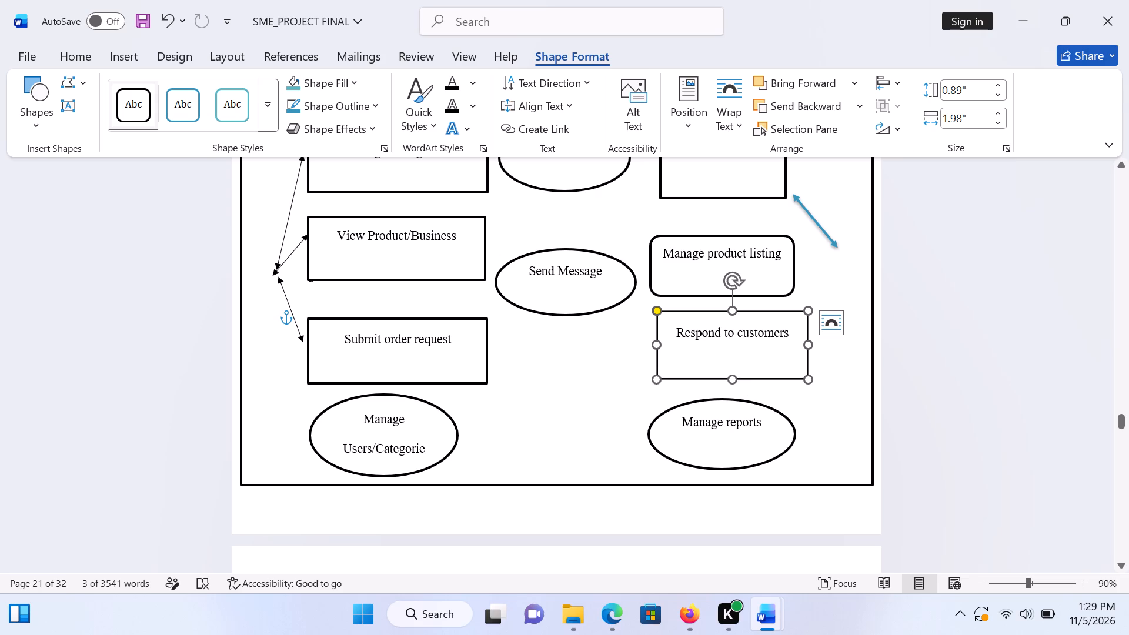
left_click_drag(674, 309, 641, 313)
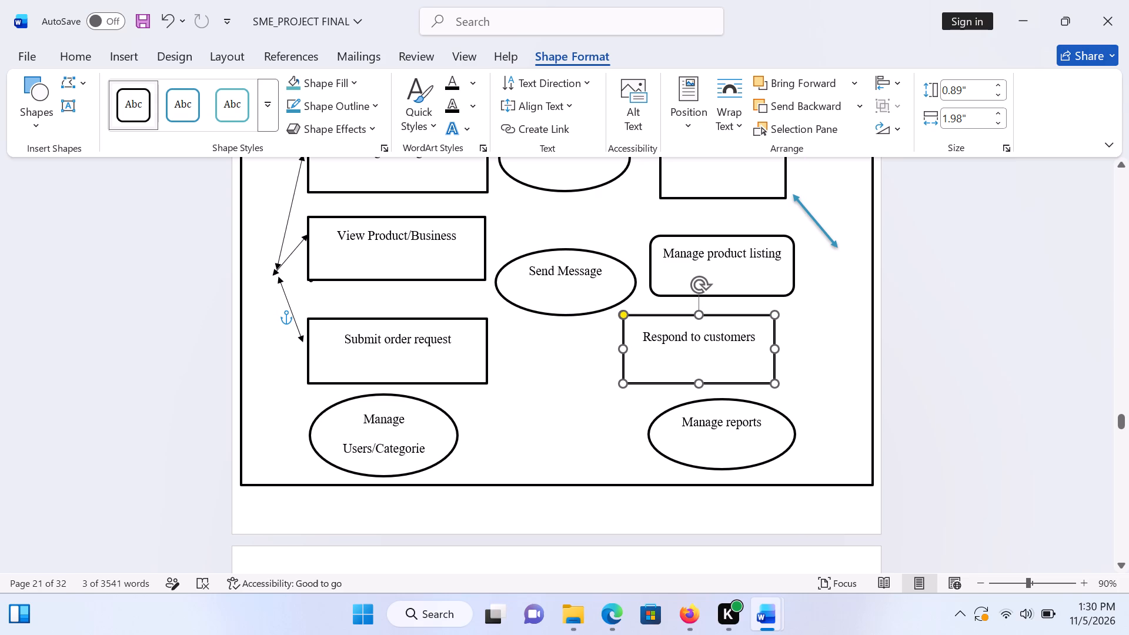
left_click_drag(641, 313, 644, 313)
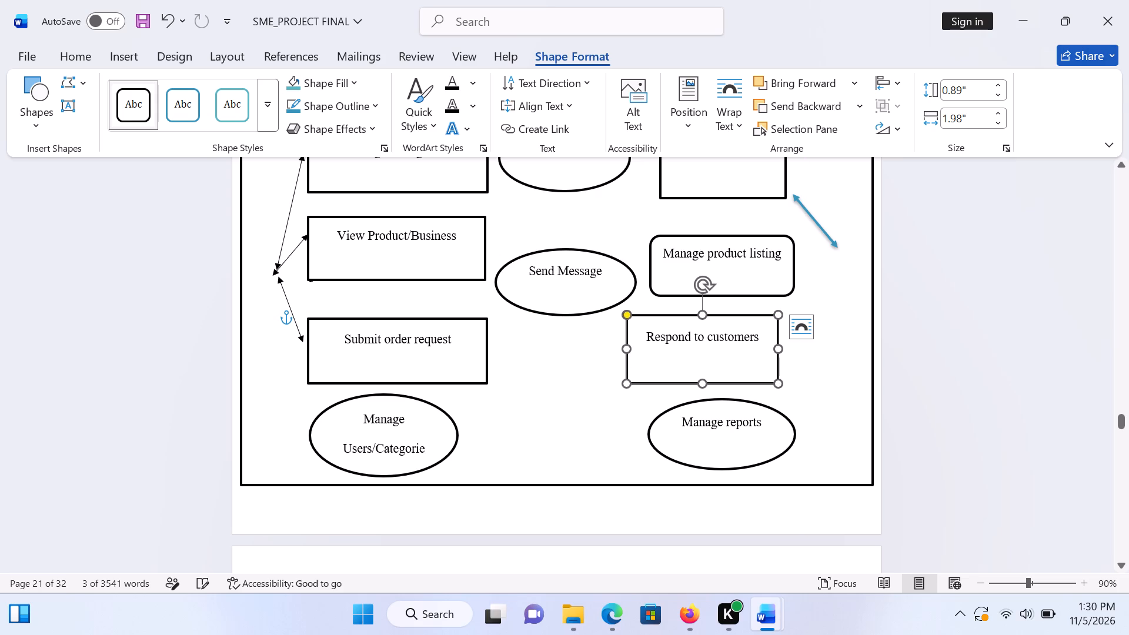
Shift the Manage reports oval left and slightly down, keeping it beneath the Respond to customers box.
left_click_drag(670, 409, 632, 419)
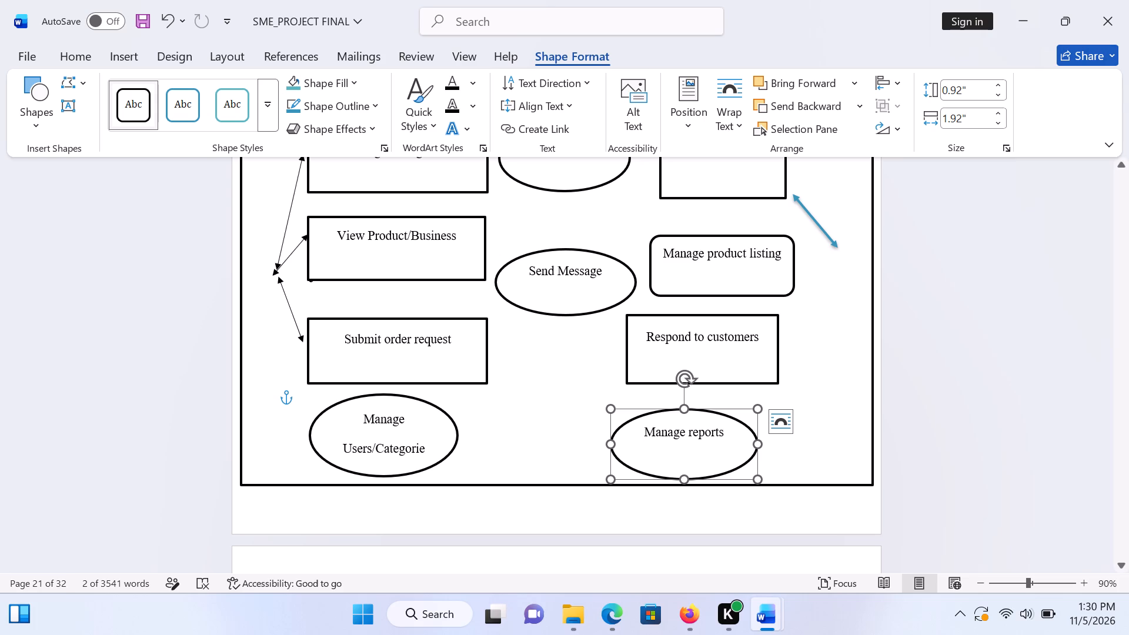
Extend the blue arrow's upper end to the lower right corner of the box above Manage product listing.
left_click(799, 202)
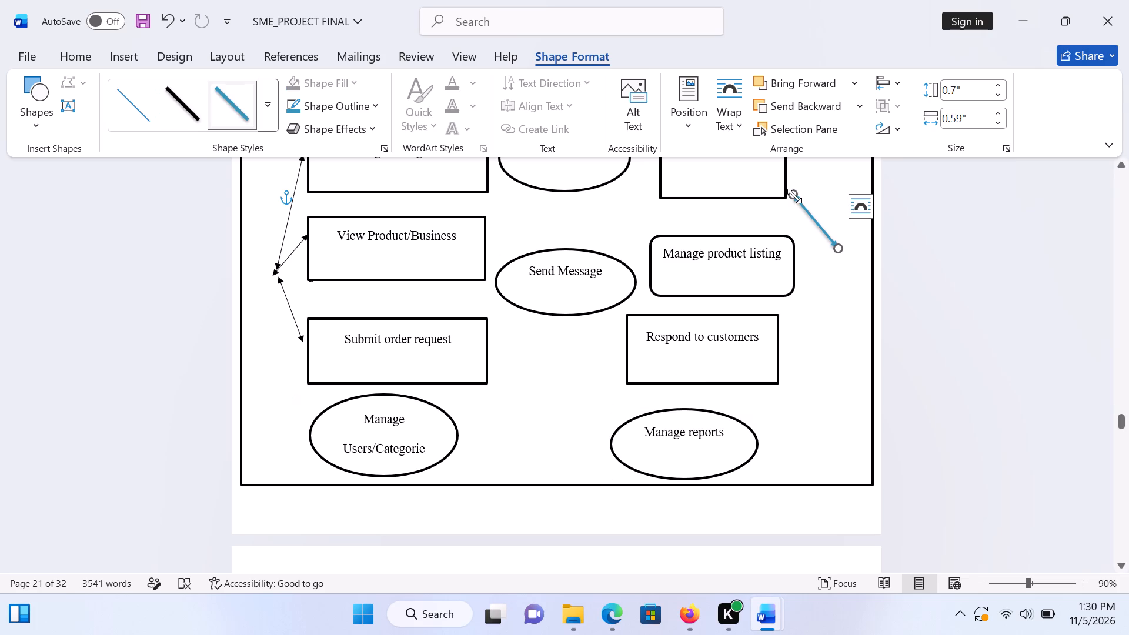
right_click_drag(794, 196, 786, 193)
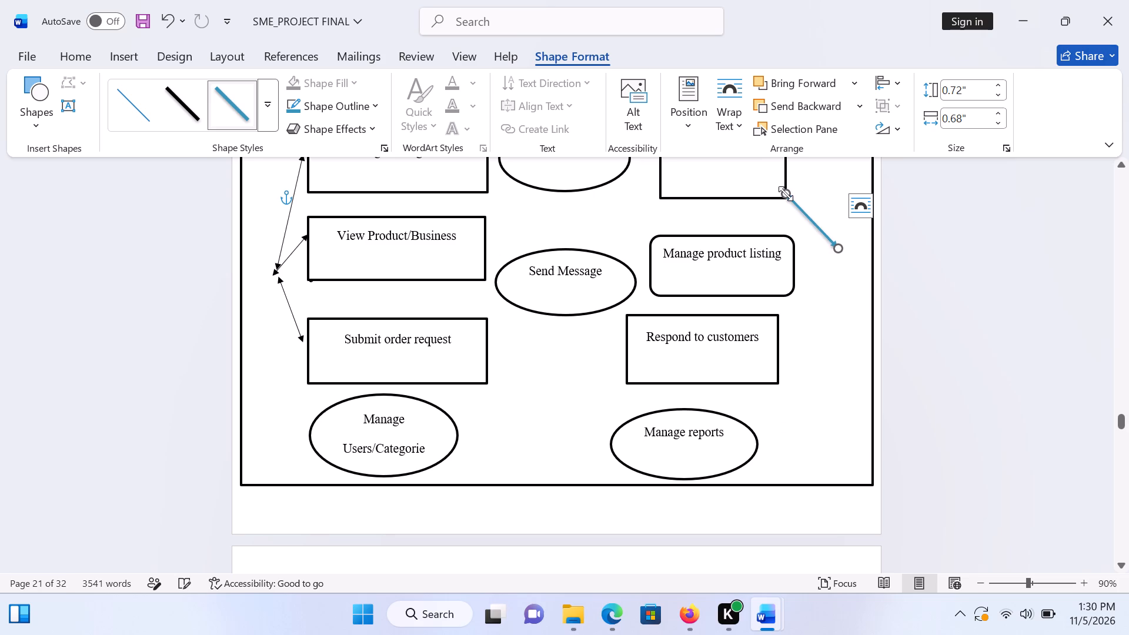
left_click(827, 188)
left_click(827, 188)
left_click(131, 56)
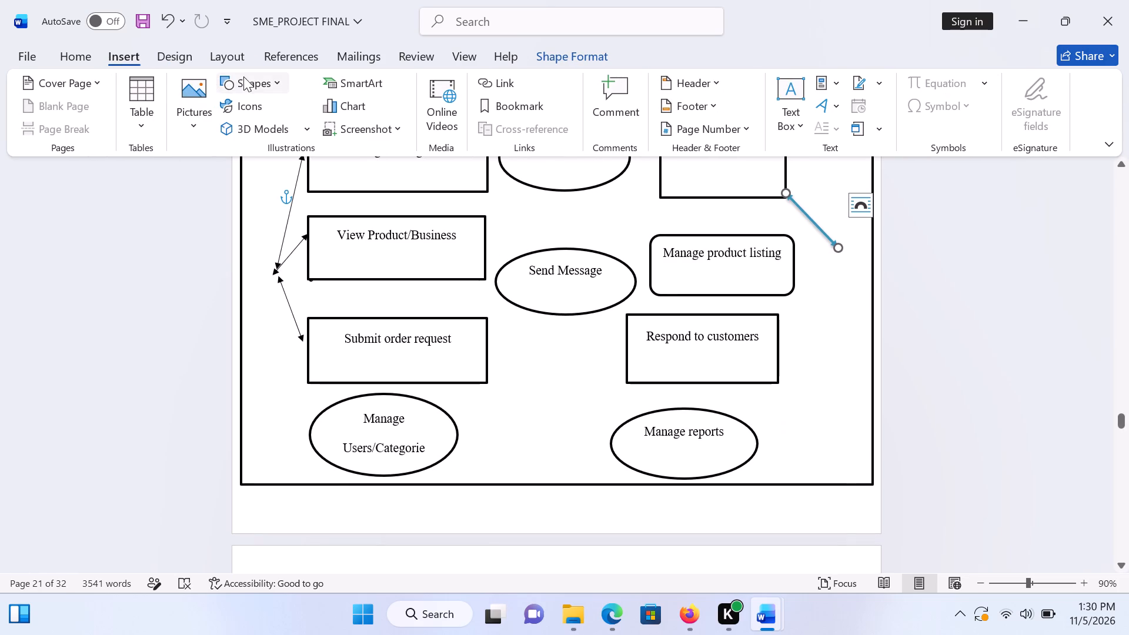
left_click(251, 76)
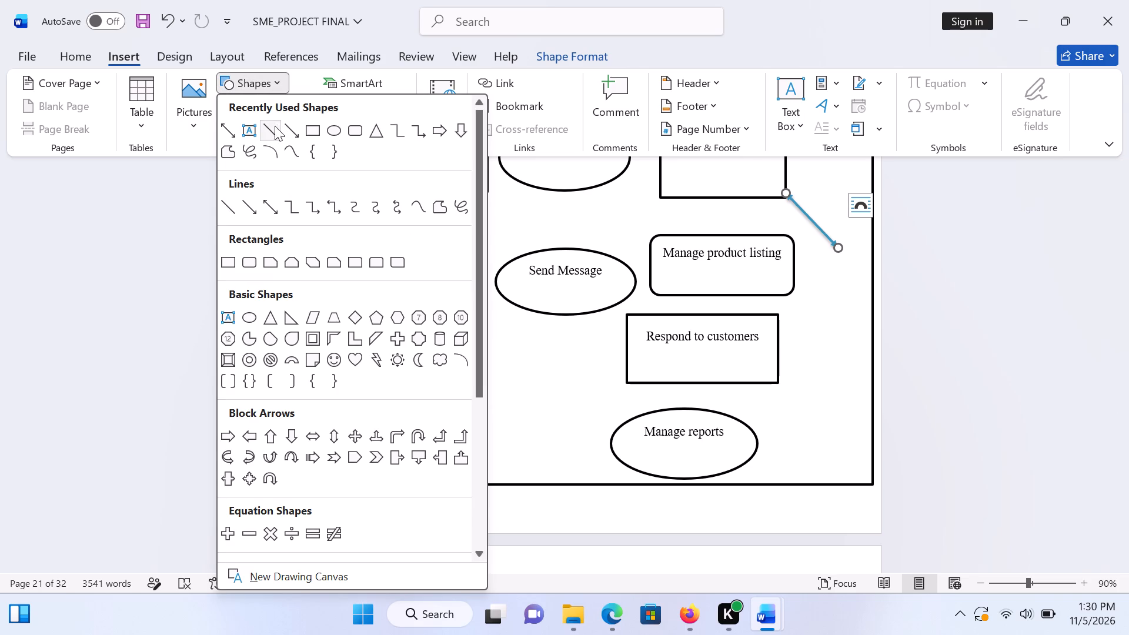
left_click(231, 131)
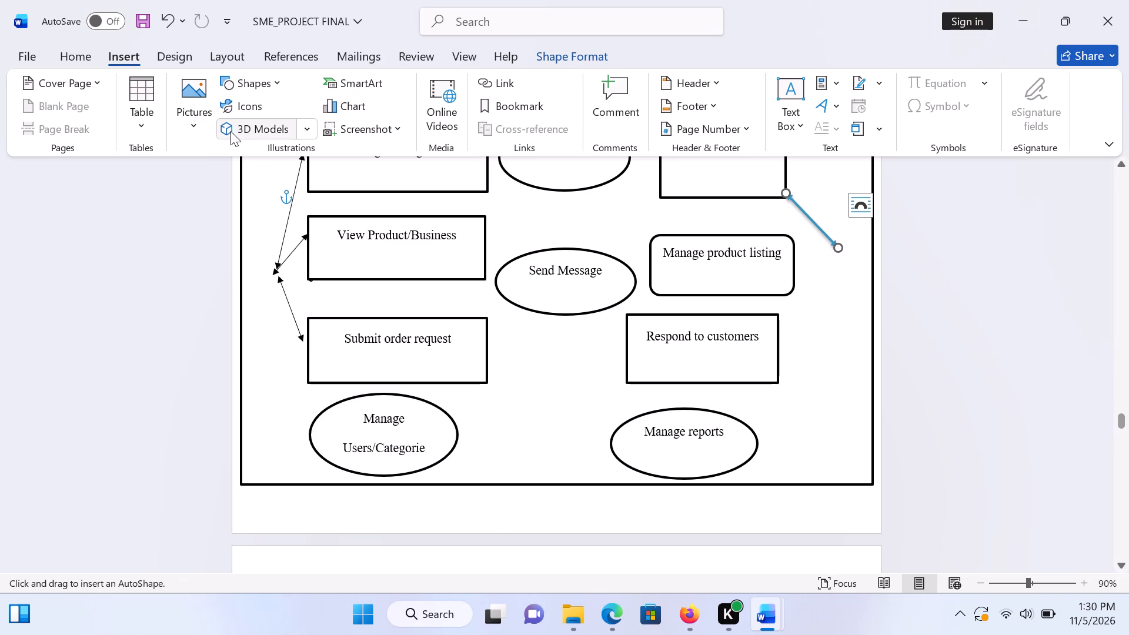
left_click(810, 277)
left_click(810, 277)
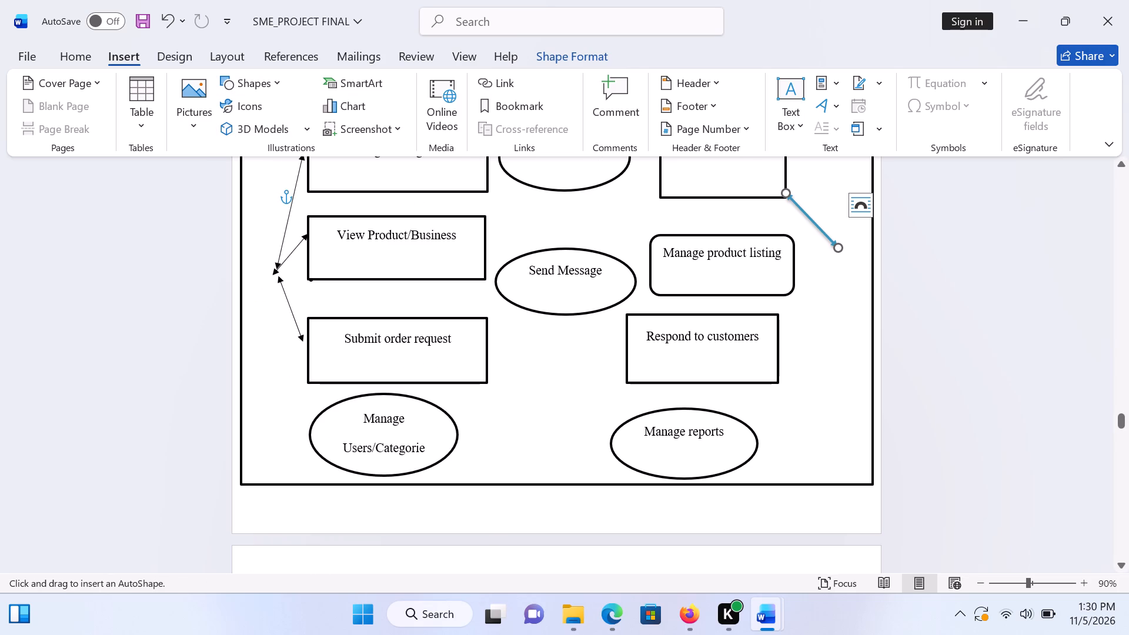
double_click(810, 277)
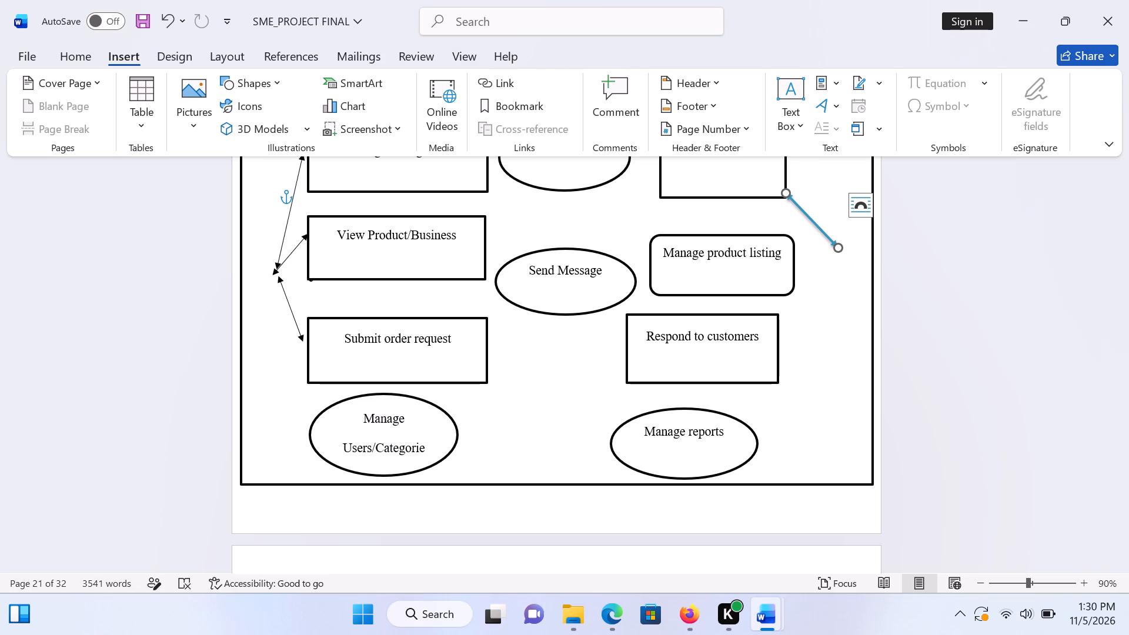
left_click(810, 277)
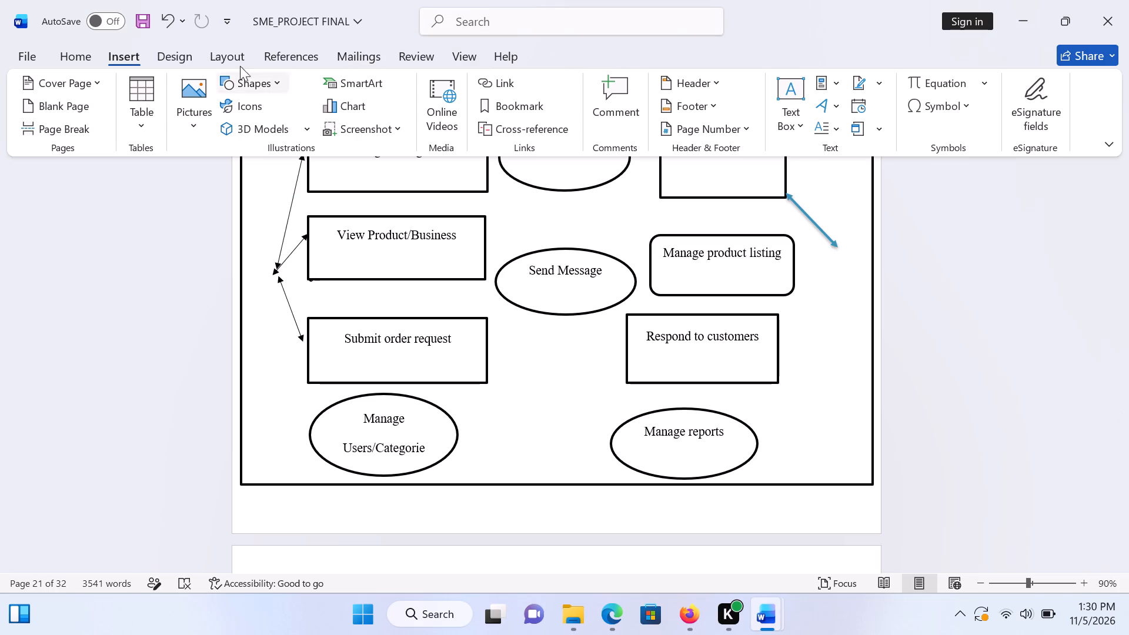
Insert a double-headed line arrow from Manage product listing's right edge sloping down beside Respond to customers, about 0.87" high and 0.7" wide.
left_click(269, 77)
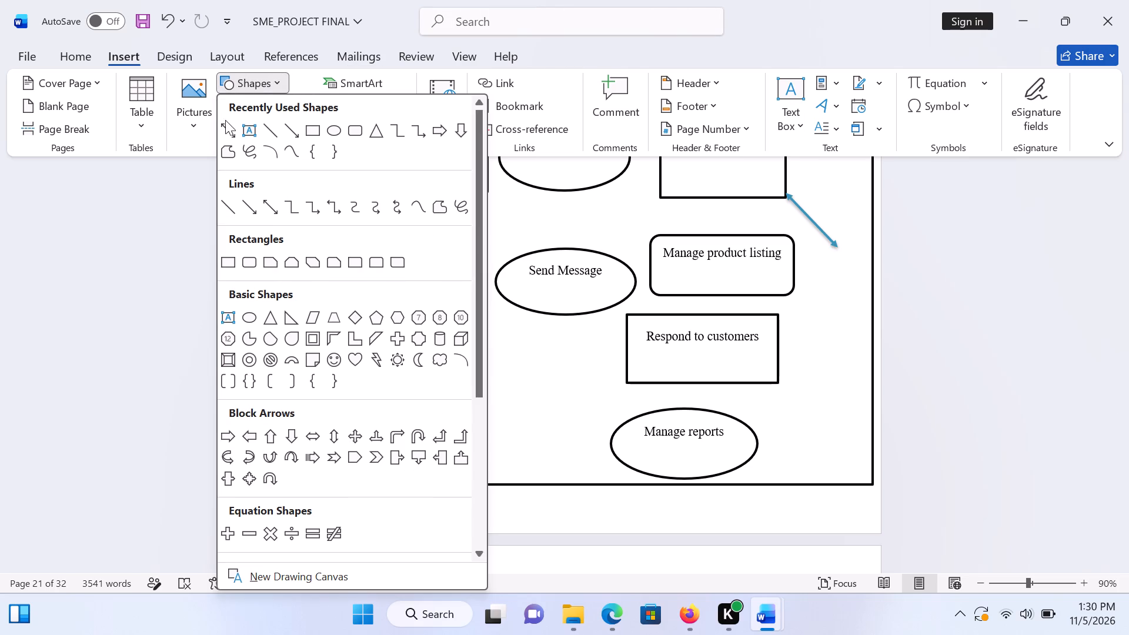
left_click(226, 128)
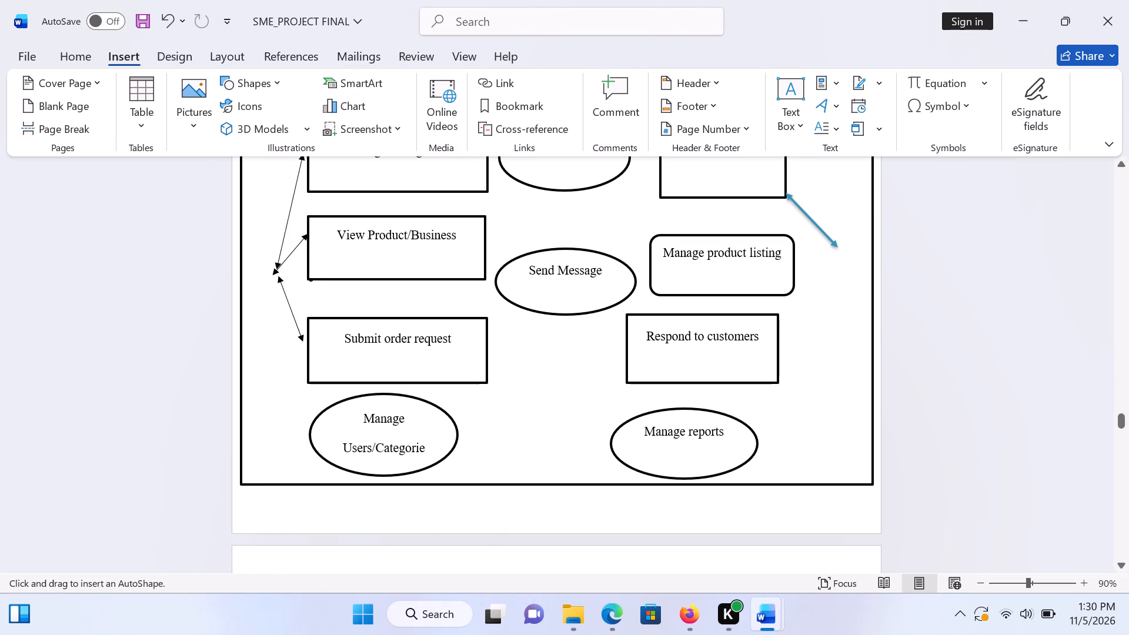
left_click(804, 289)
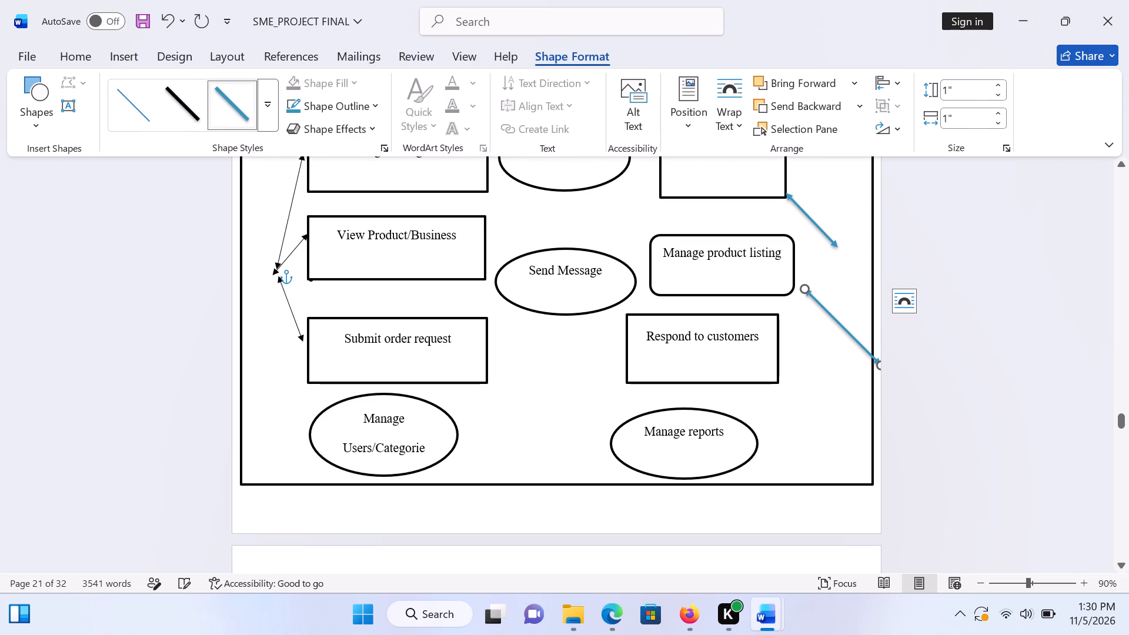
left_click(878, 365)
left_click_drag(878, 365, 857, 351)
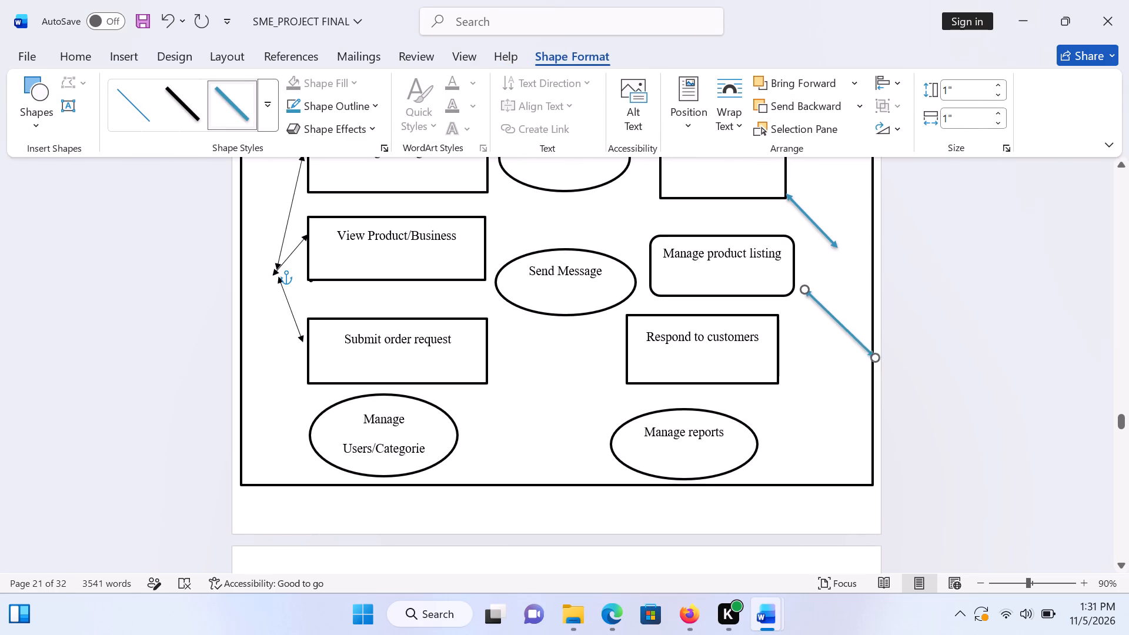
left_click_drag(857, 351, 848, 343)
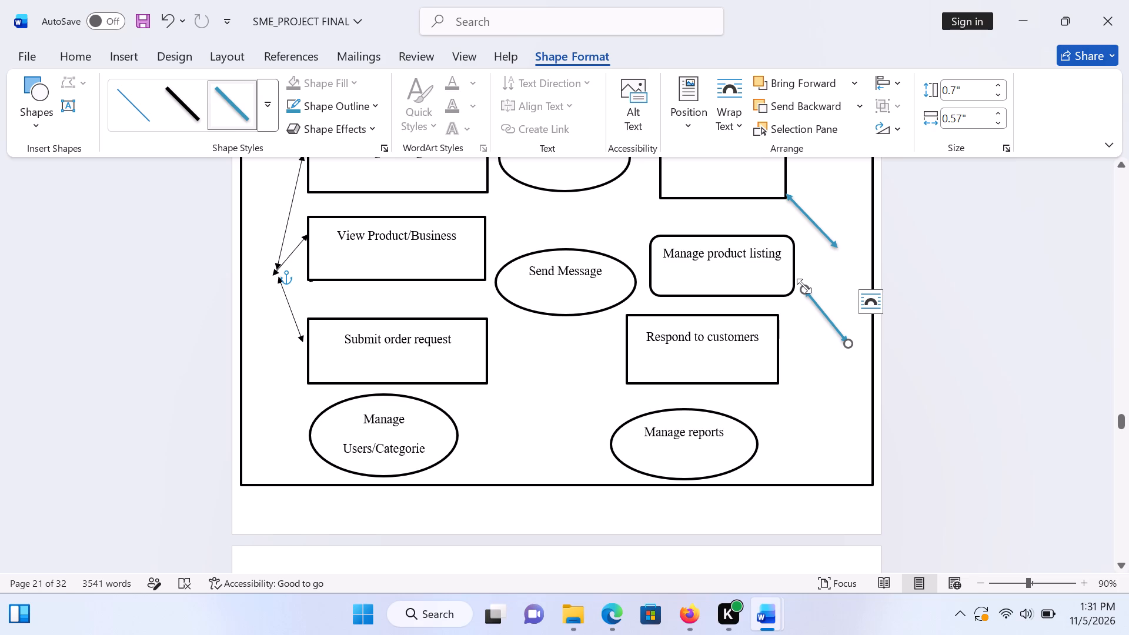
right_click_drag(804, 286, 793, 275)
right_click_drag(793, 275, 794, 278)
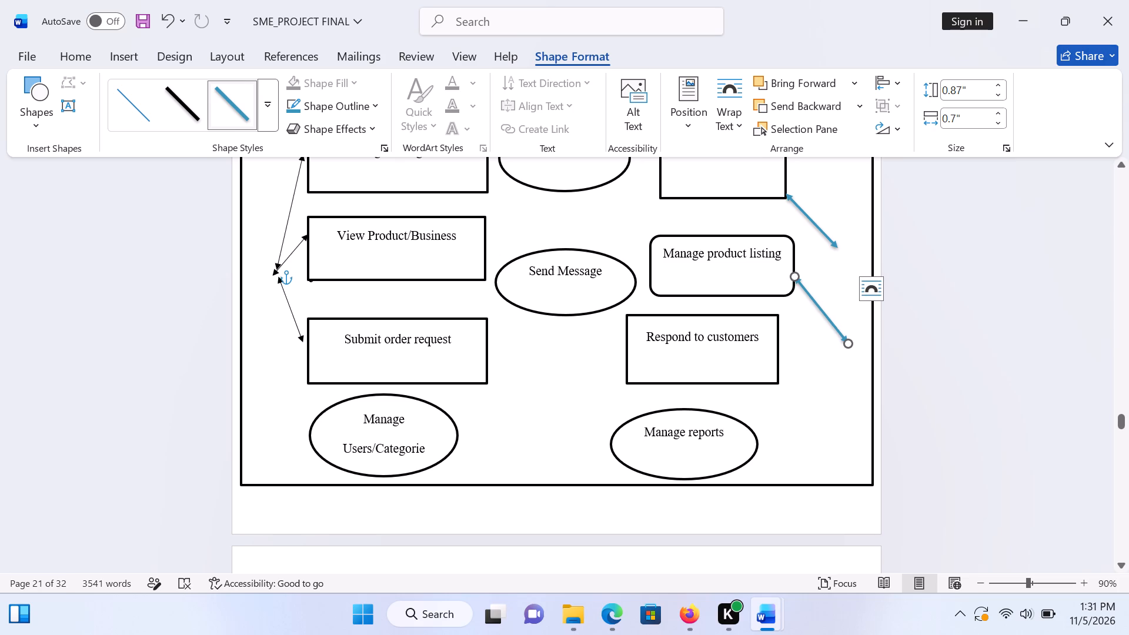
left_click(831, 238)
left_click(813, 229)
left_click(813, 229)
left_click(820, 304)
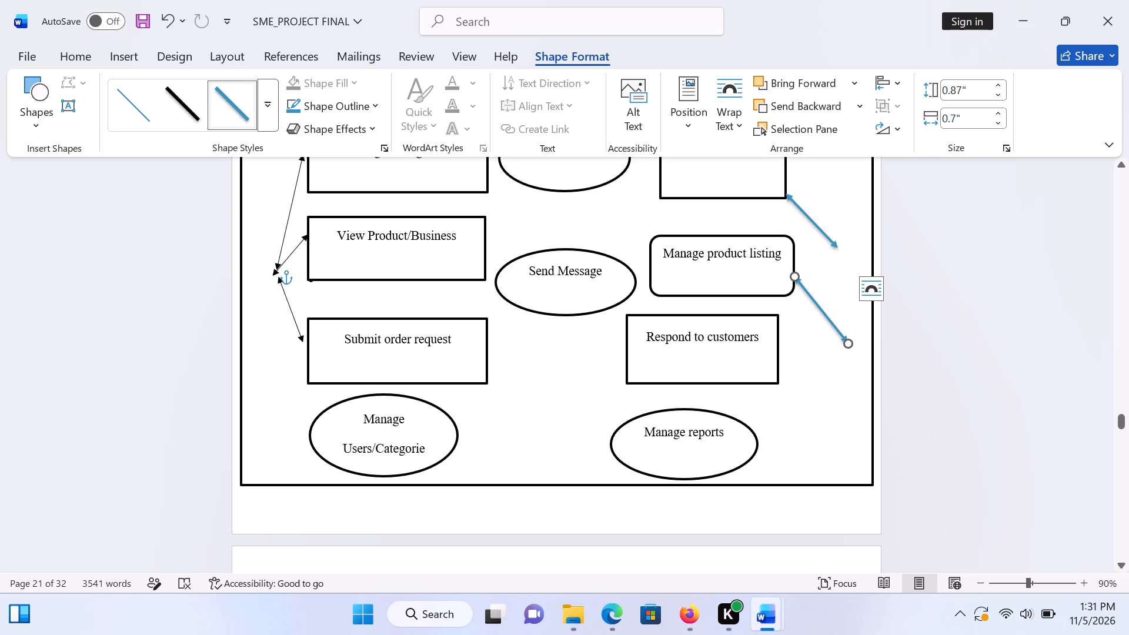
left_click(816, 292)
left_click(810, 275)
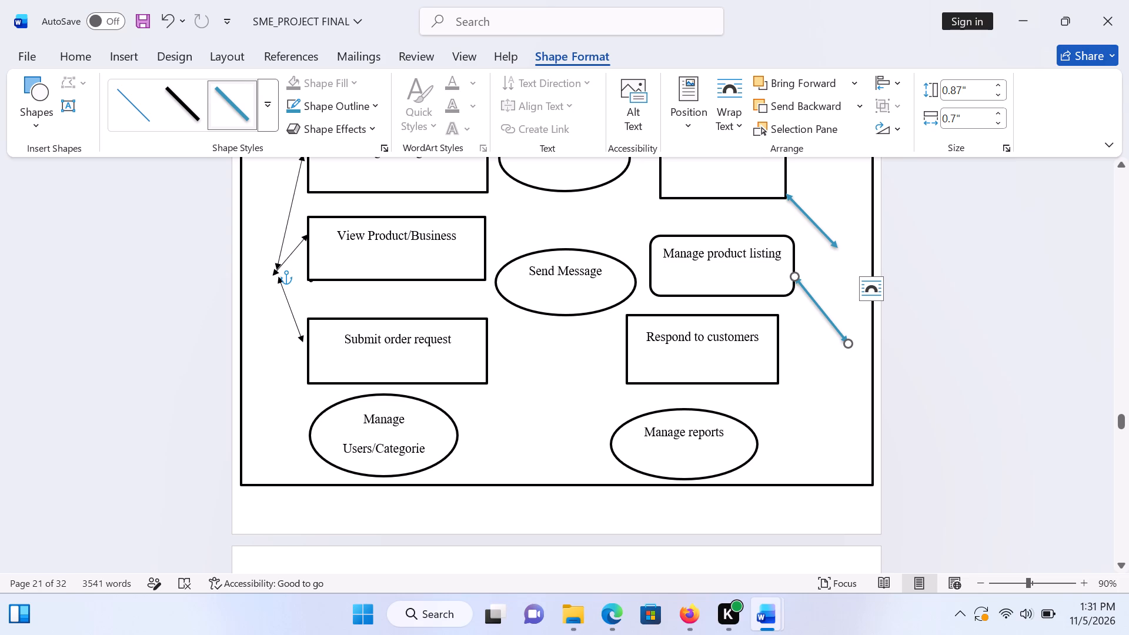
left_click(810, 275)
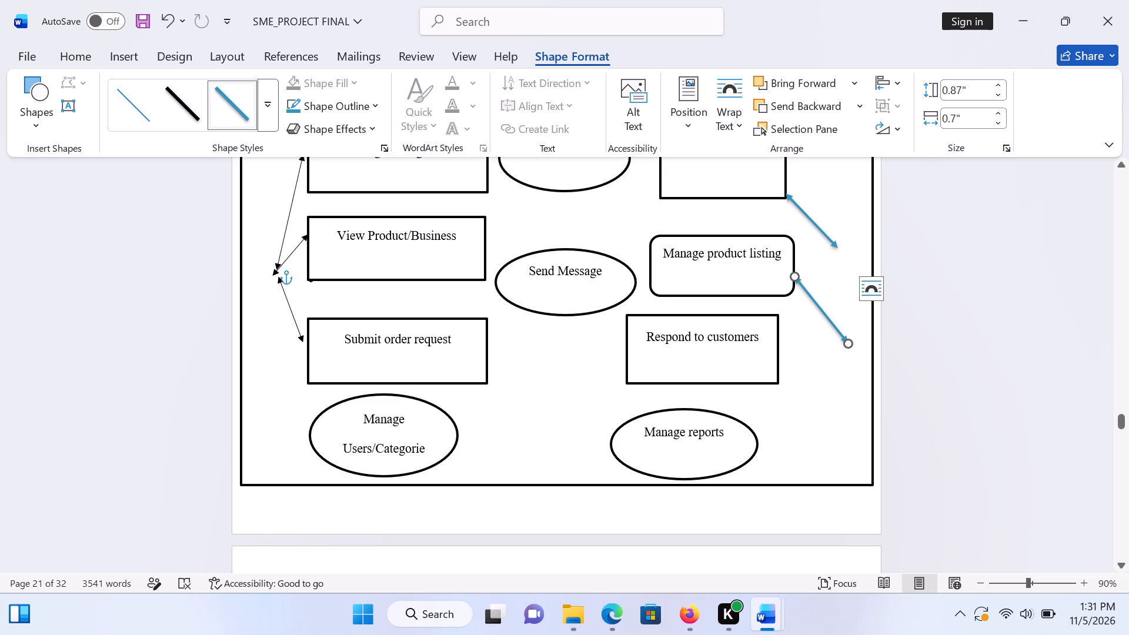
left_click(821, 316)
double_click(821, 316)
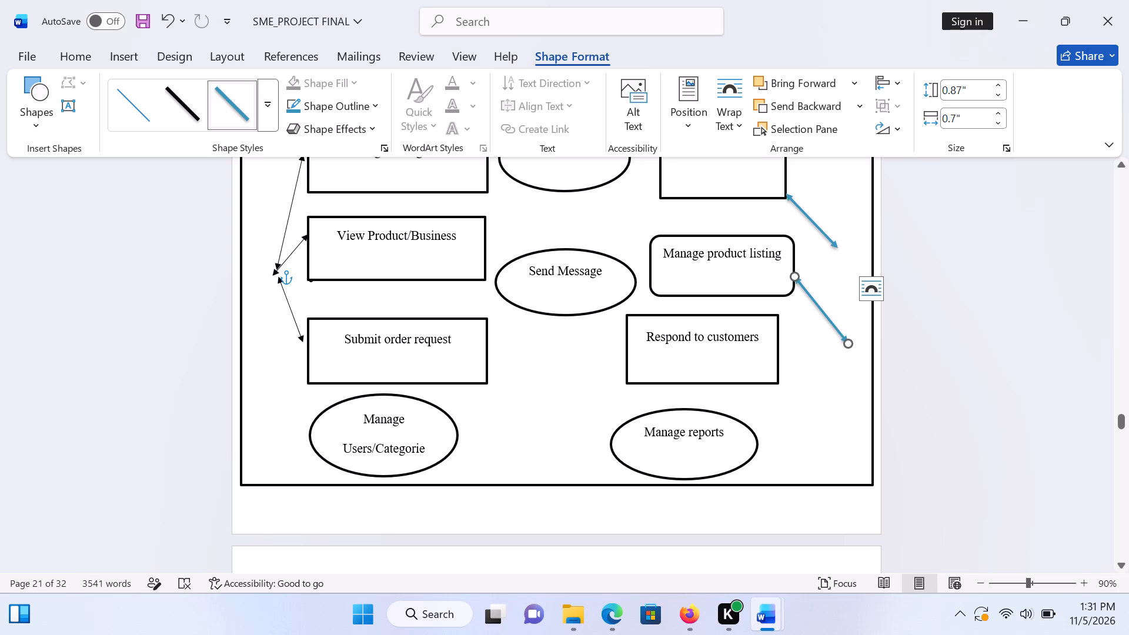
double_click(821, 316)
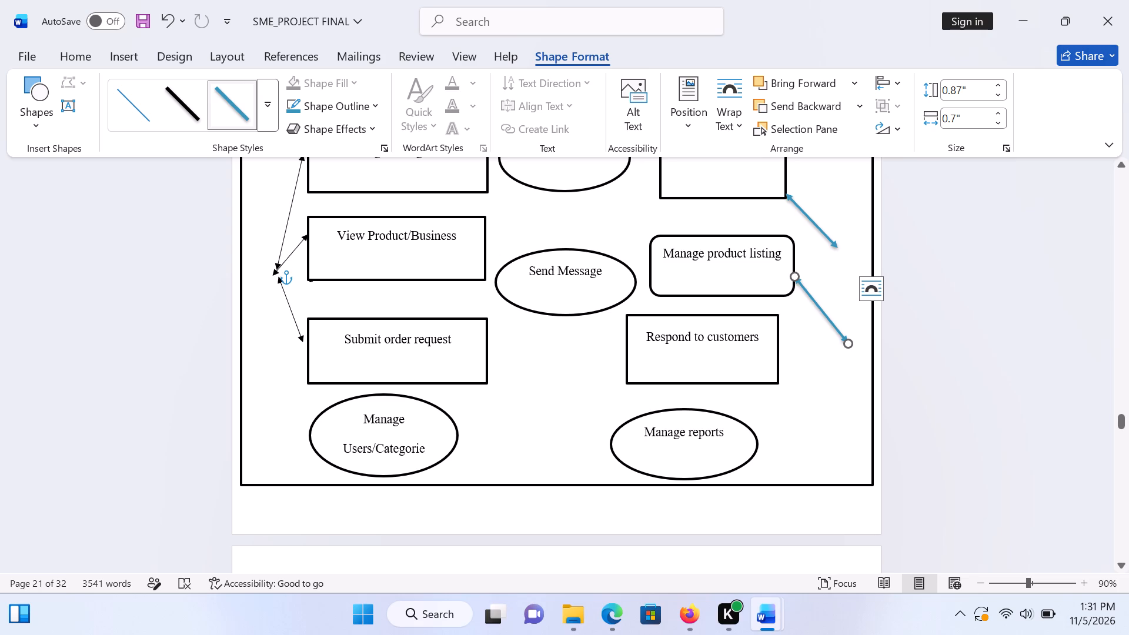
Stretch the upper blue arrow's lower end down to just above Respond to customers' level, making it about 1.52" high and 0.72" wide.
double_click(816, 222)
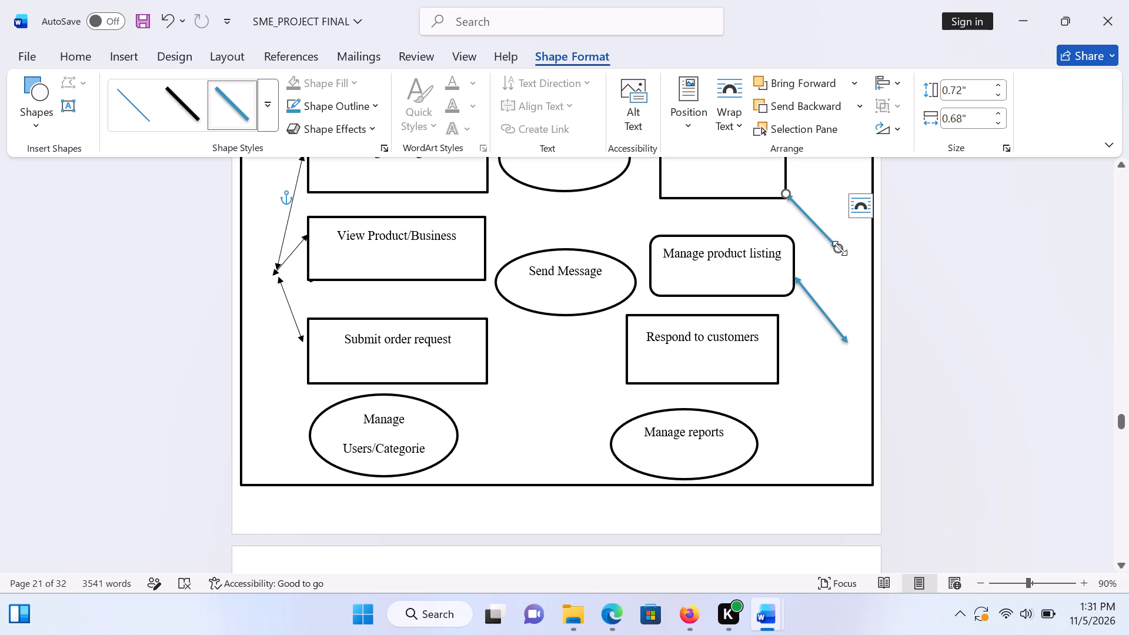
left_click_drag(840, 248, 844, 295)
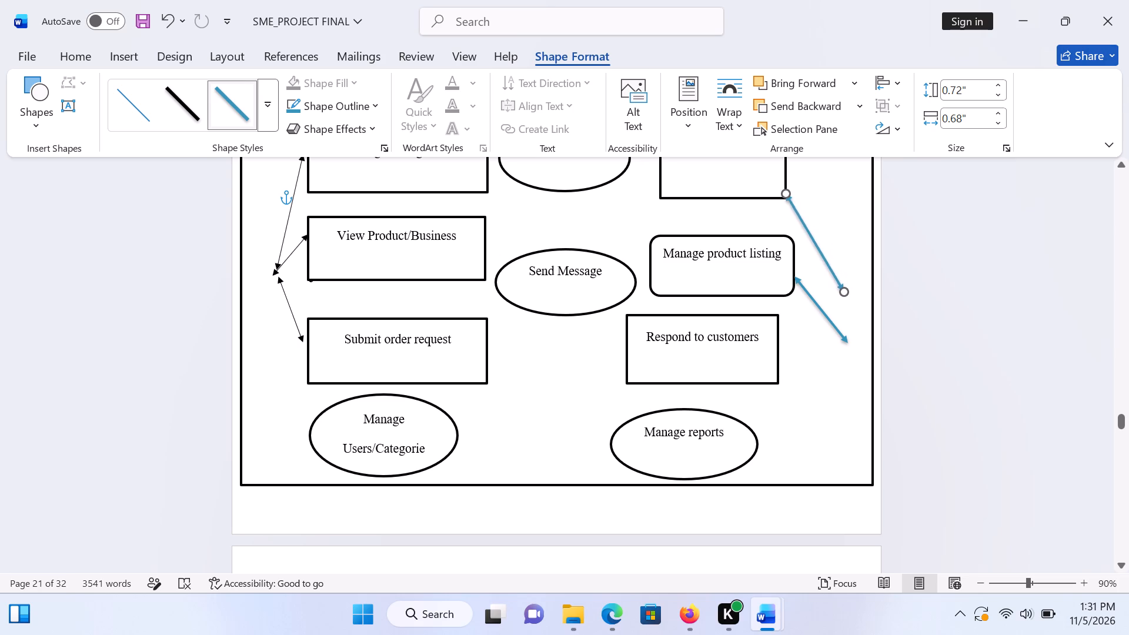
left_click_drag(844, 295, 841, 310)
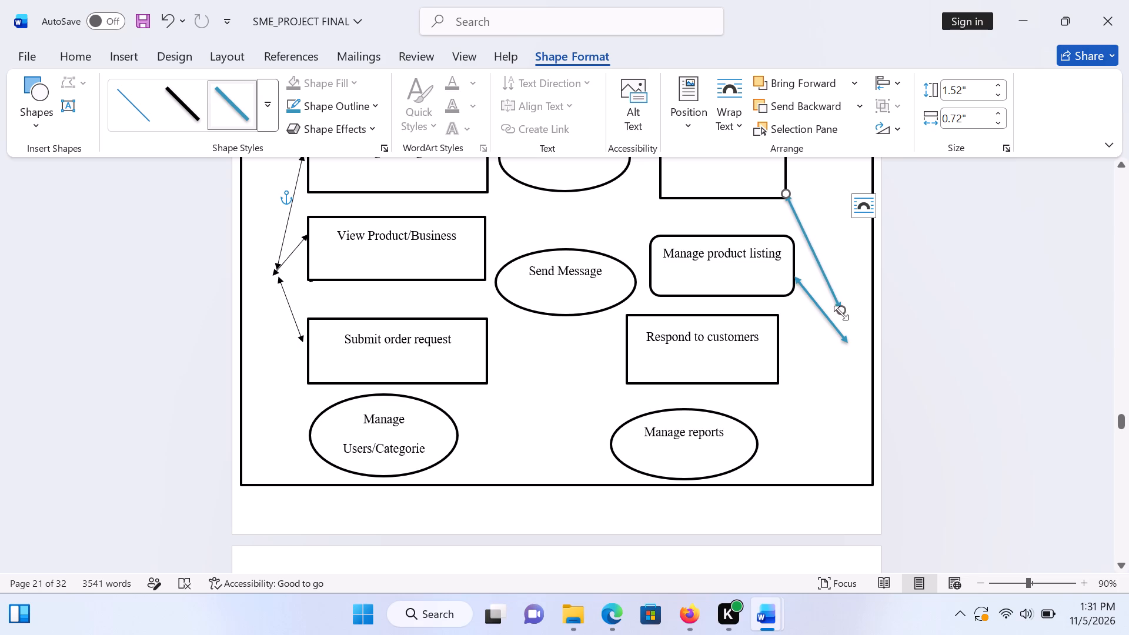
Shorten the Manage product listing arrow from its lower end to about 0.52" high and 0.41" wide, ending near the upper arrow's tip.
left_click(840, 327)
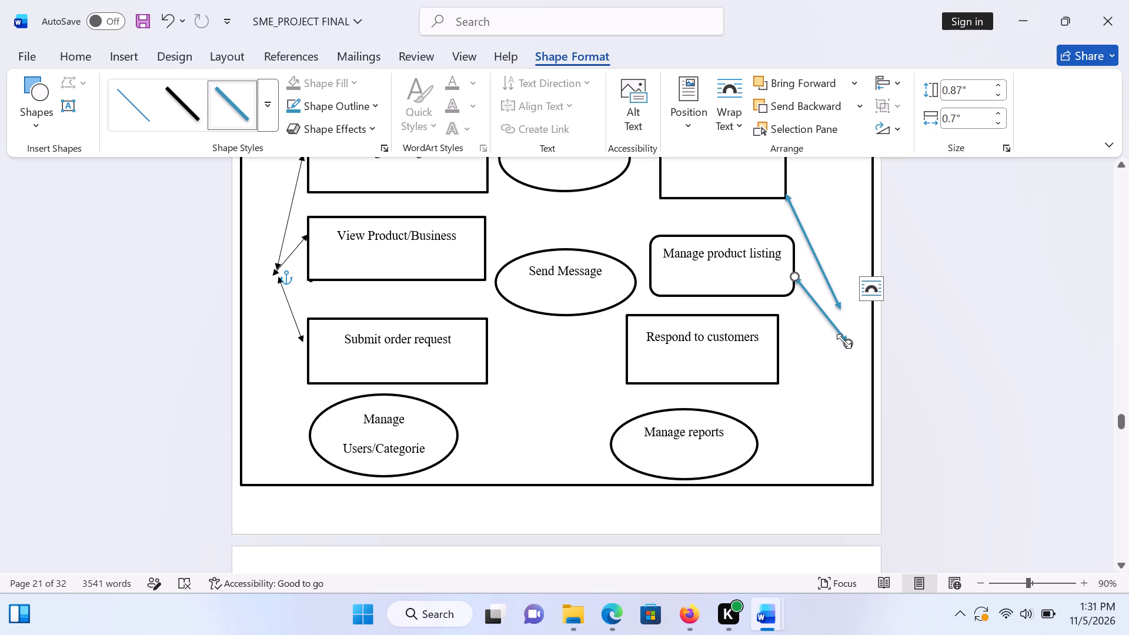
right_click_drag(847, 341, 827, 317)
right_click_drag(827, 317, 826, 316)
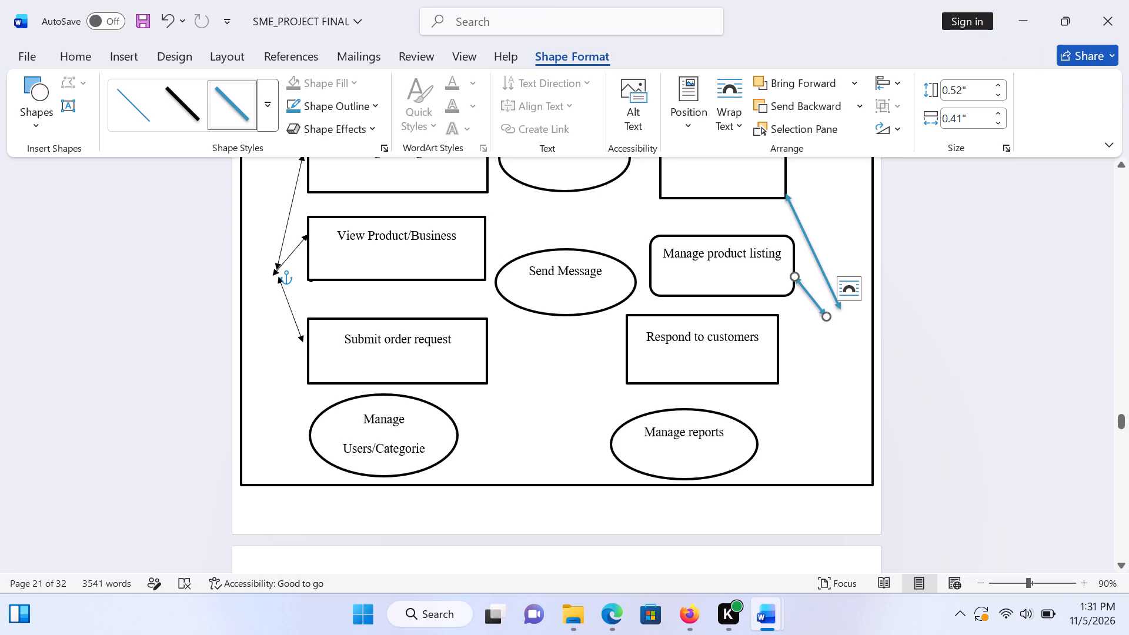
left_click(833, 300)
Move the Manage product listing arrow's lower end to meet the upper blue arrow's tip, making it about 0.44" high and 0.55" wide.
right_click_drag(821, 313, 833, 293)
right_click_drag(823, 318, 830, 305)
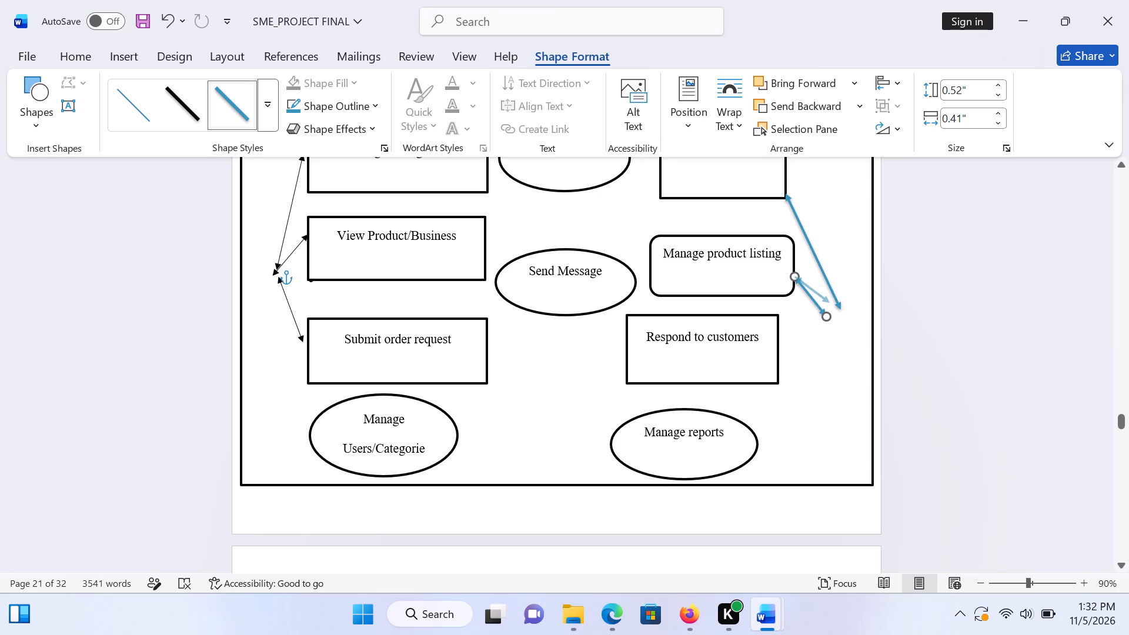
right_click_drag(830, 305, 837, 309)
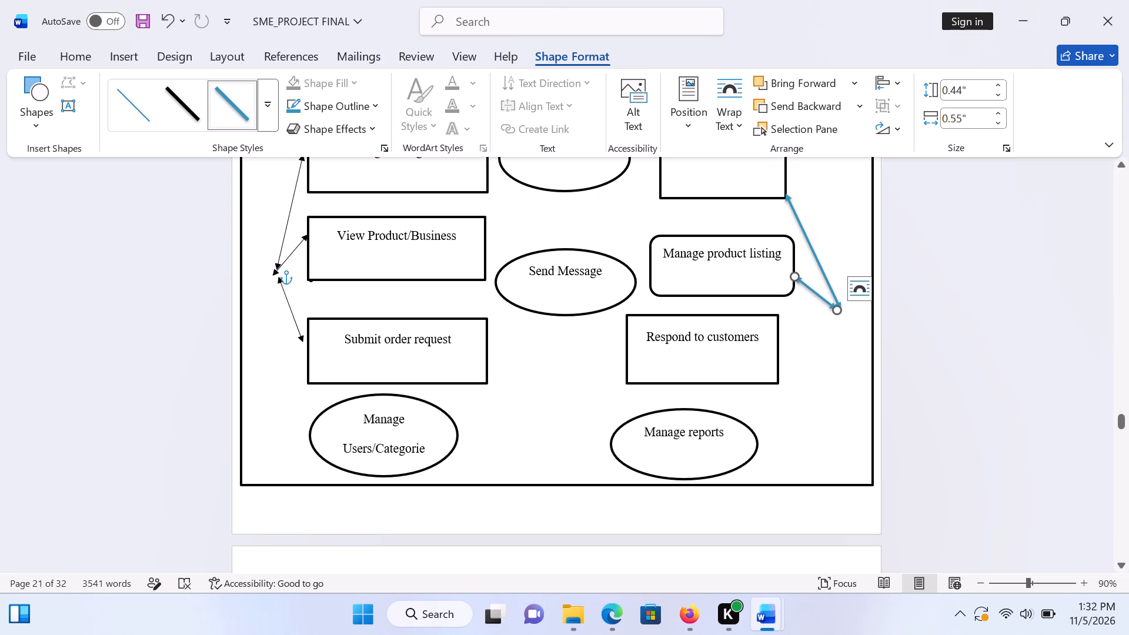
left_click(824, 332)
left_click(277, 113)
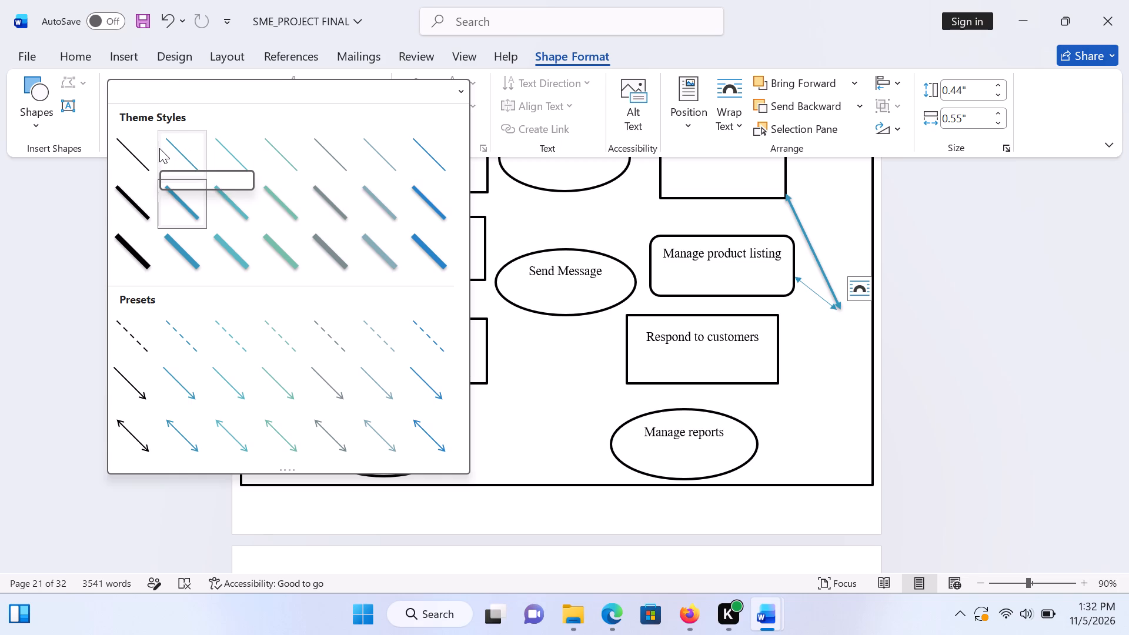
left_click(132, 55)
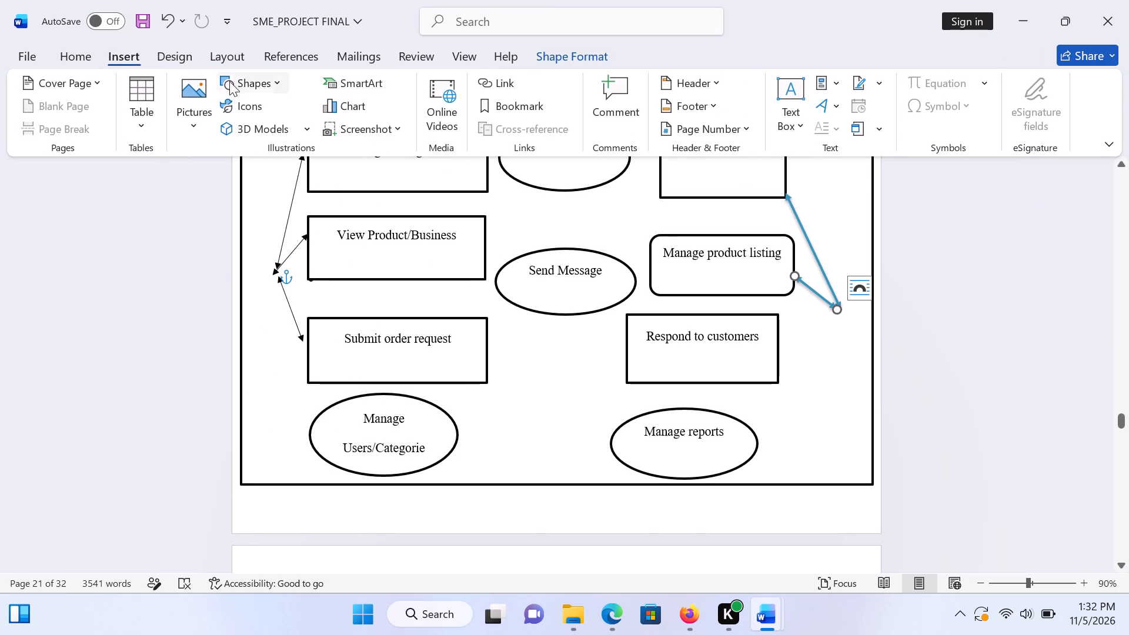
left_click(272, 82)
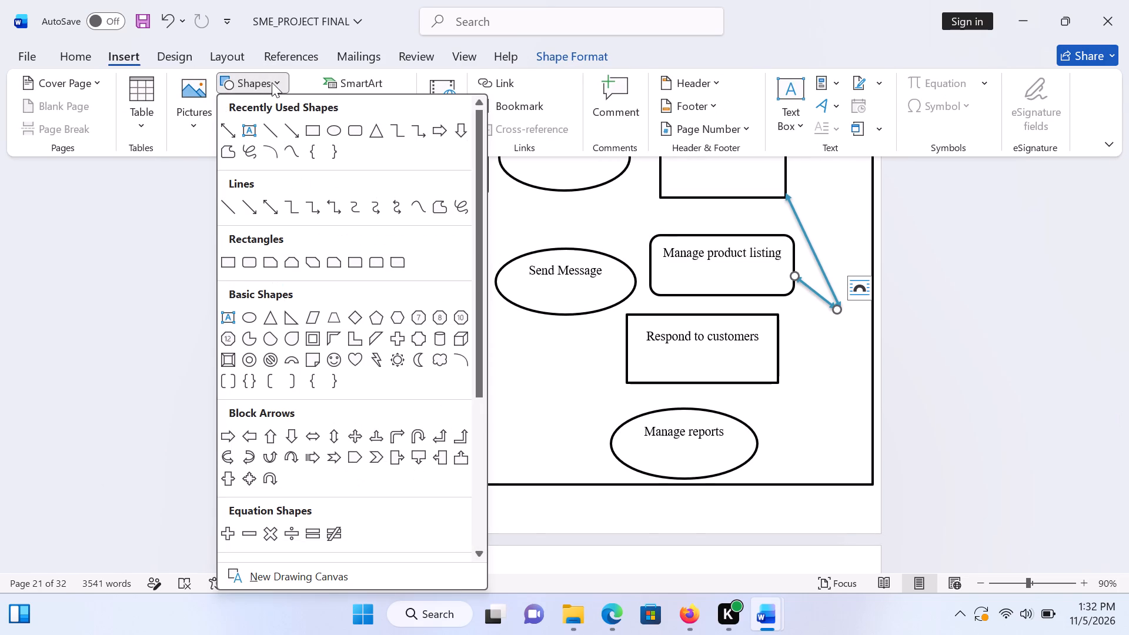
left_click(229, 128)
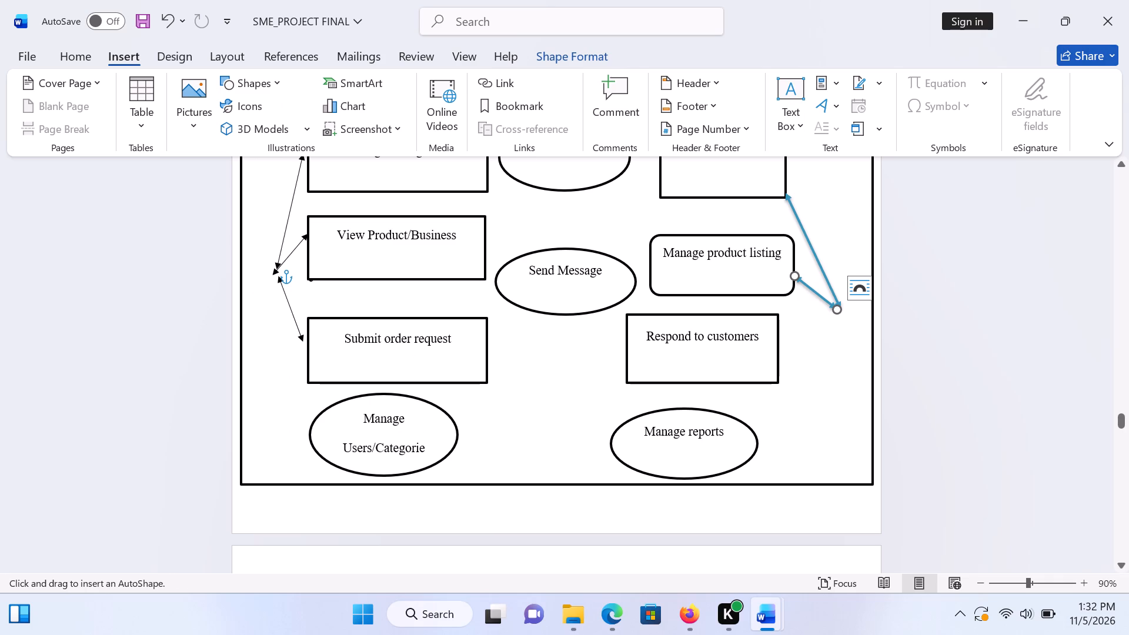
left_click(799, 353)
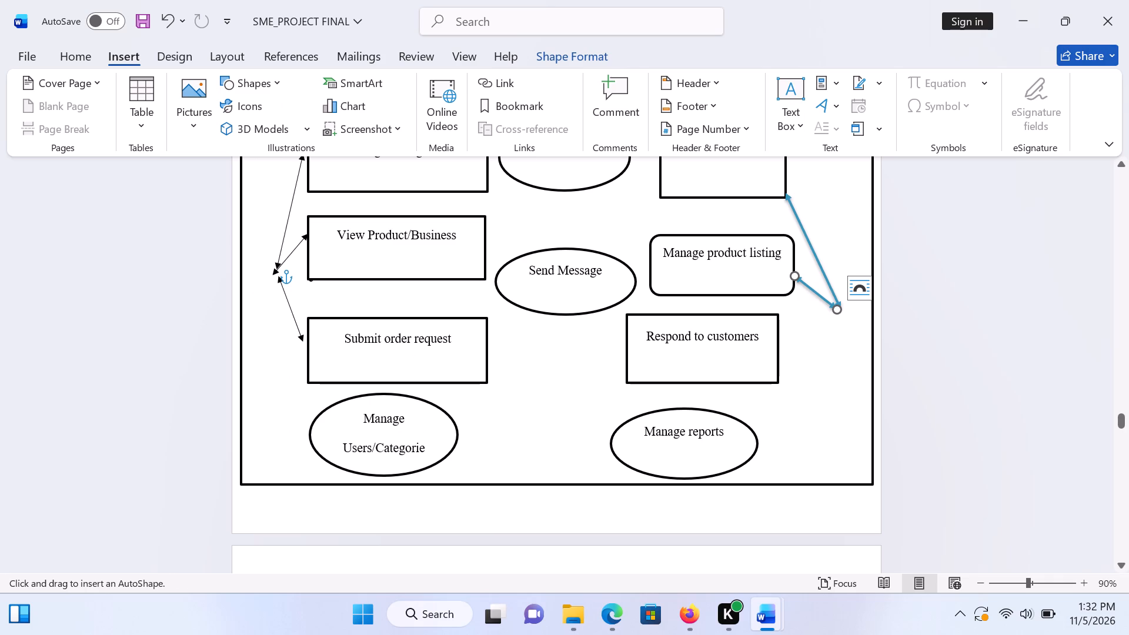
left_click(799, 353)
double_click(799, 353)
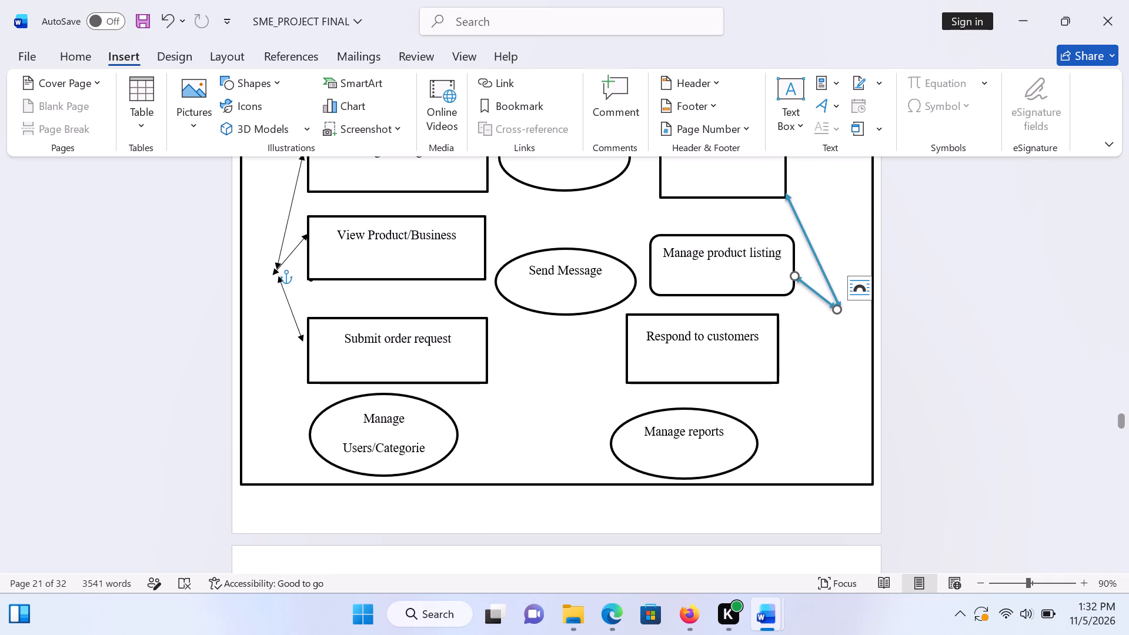
Insert a double-headed line arrow 1" high and 1" wide, starting at Respond to customers' right edge and sloping down.
left_click(275, 79)
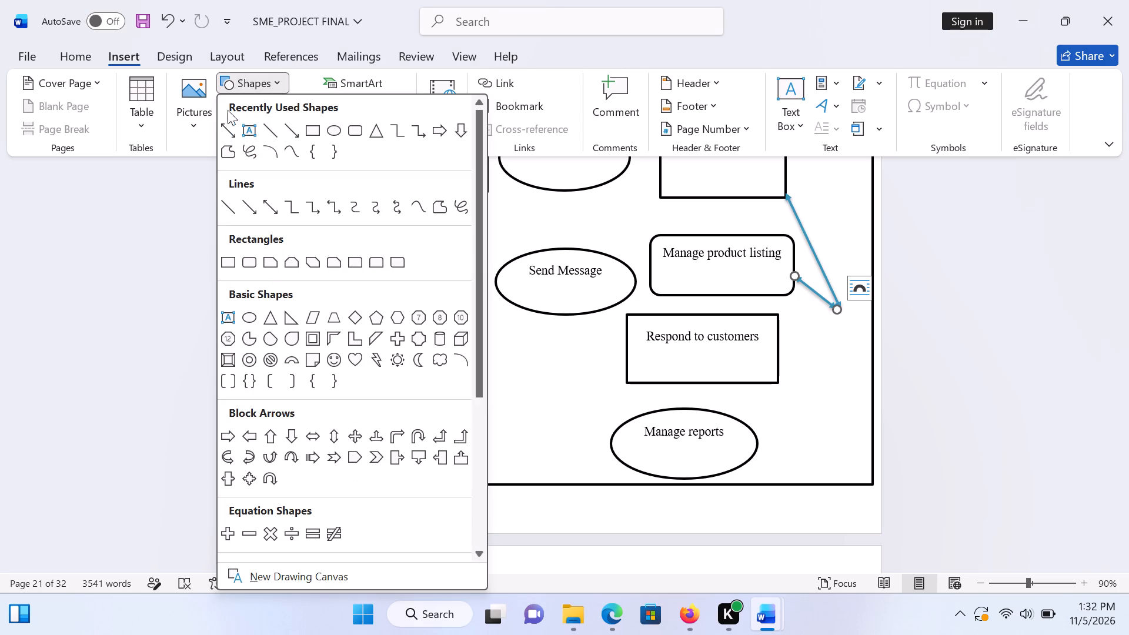
left_click(222, 126)
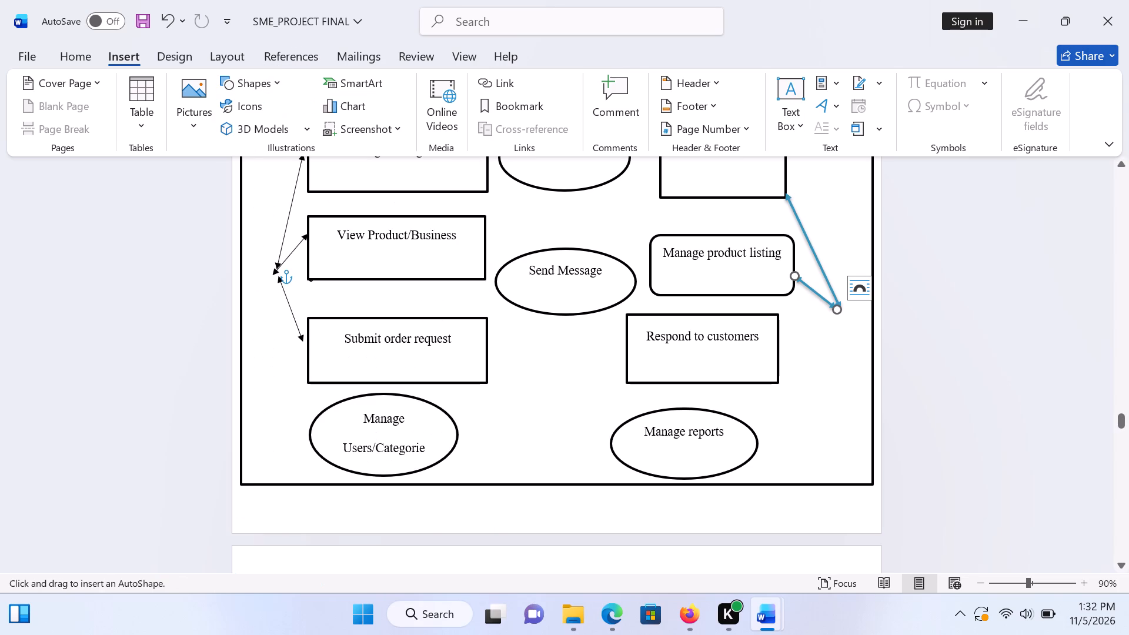
left_click(783, 354)
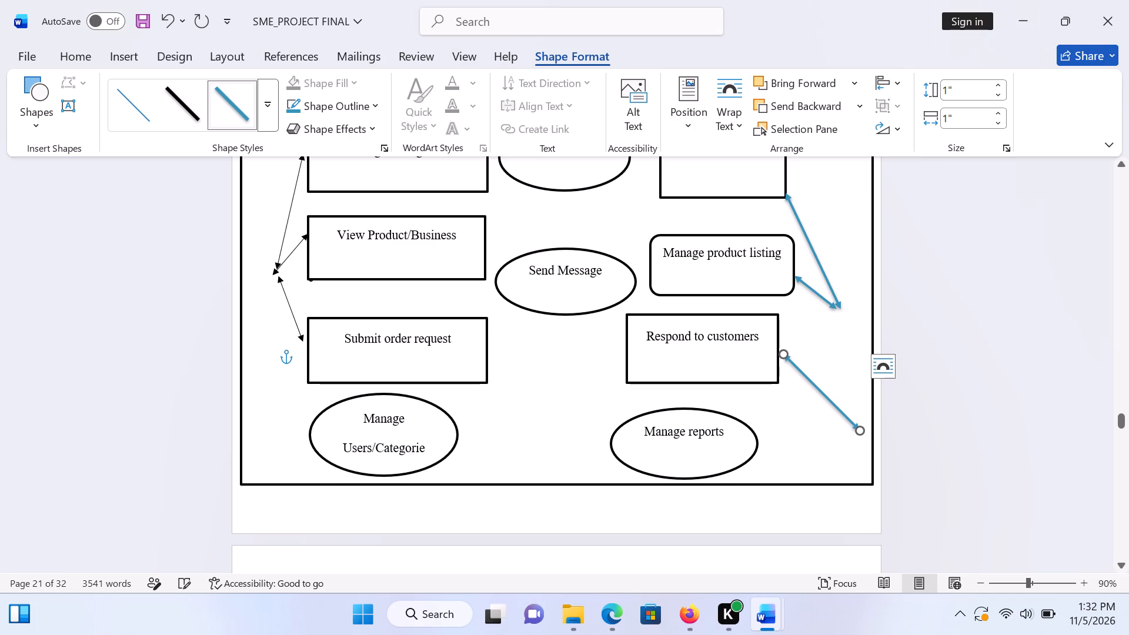
Swing the Respond to customers arrow's outer end up to the other two arrows' meeting point, making it about 0.52" high and 0.72" wide.
left_click(859, 423)
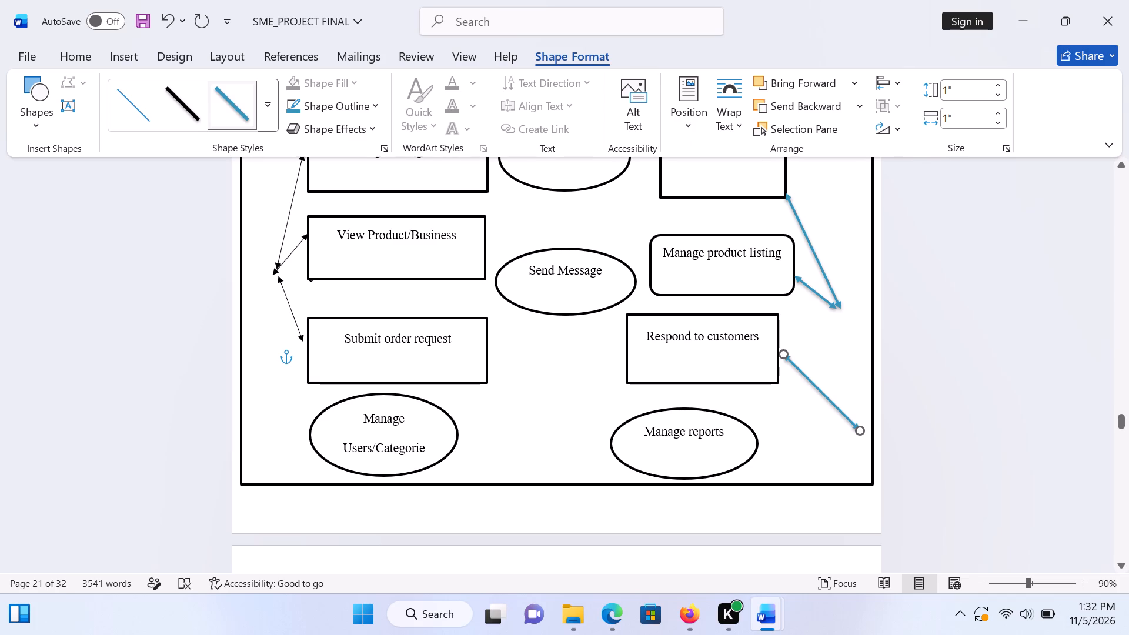
left_click_drag(860, 429, 835, 350)
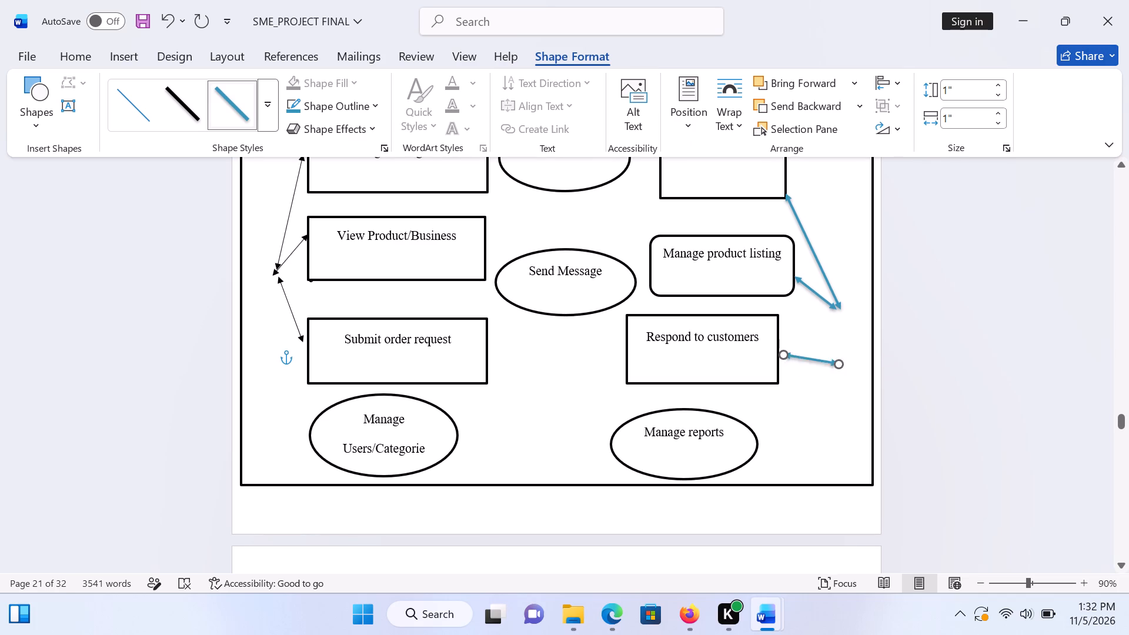
left_click_drag(835, 350, 839, 315)
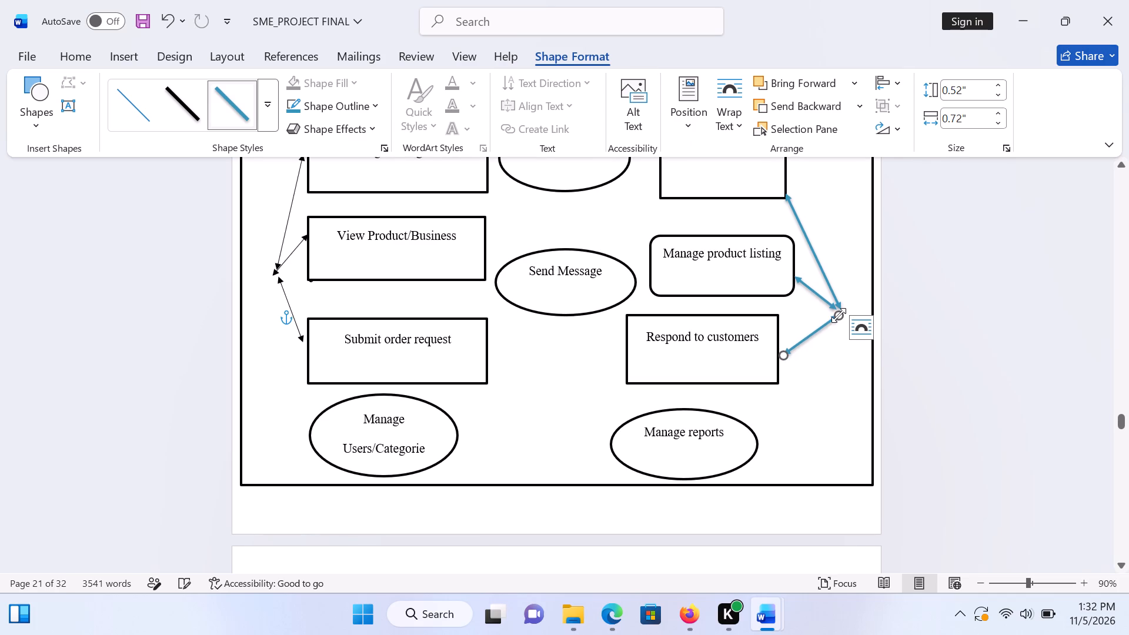
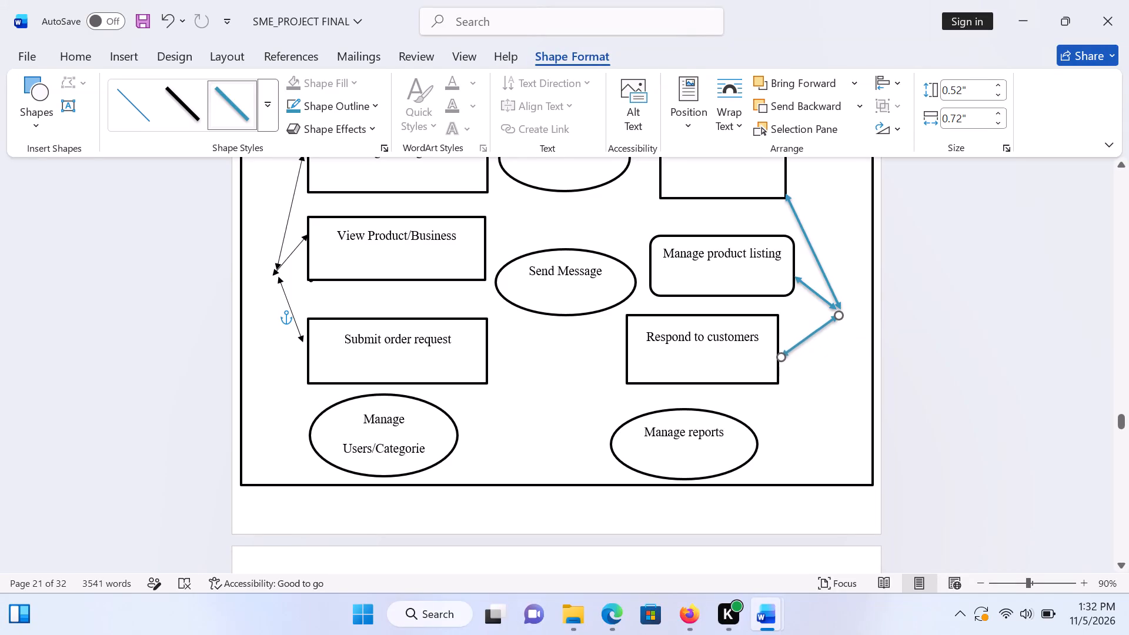
Apply the thin black line style to the three blue arrows converging beside Manage product listing and Respond to customers.
left_click(832, 359)
left_click(819, 298)
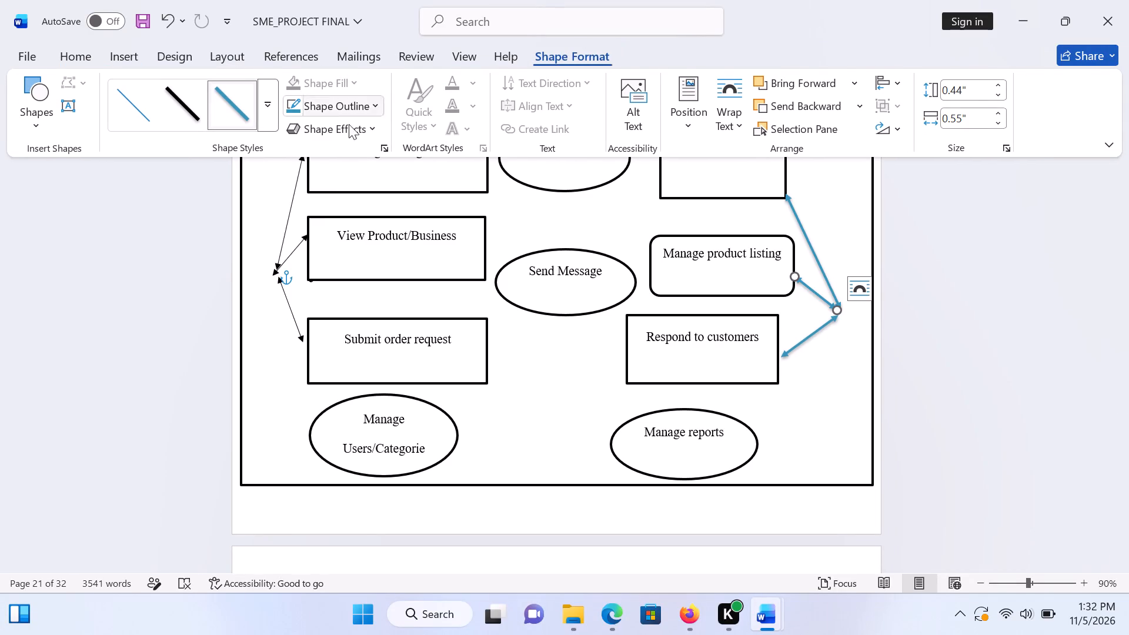
left_click(262, 124)
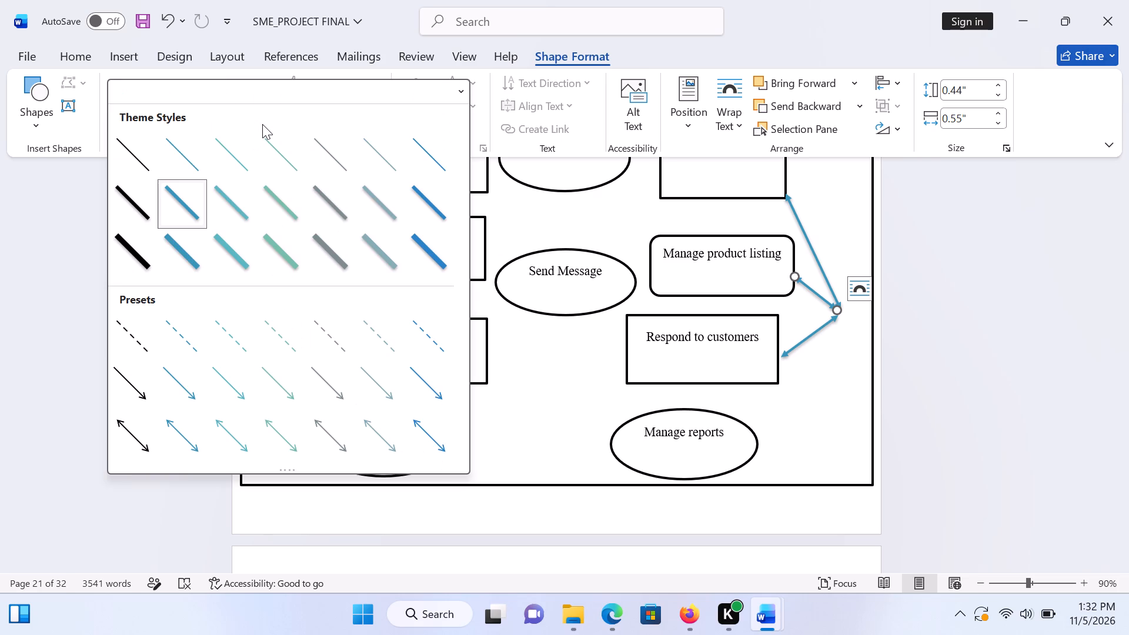
left_click(134, 162)
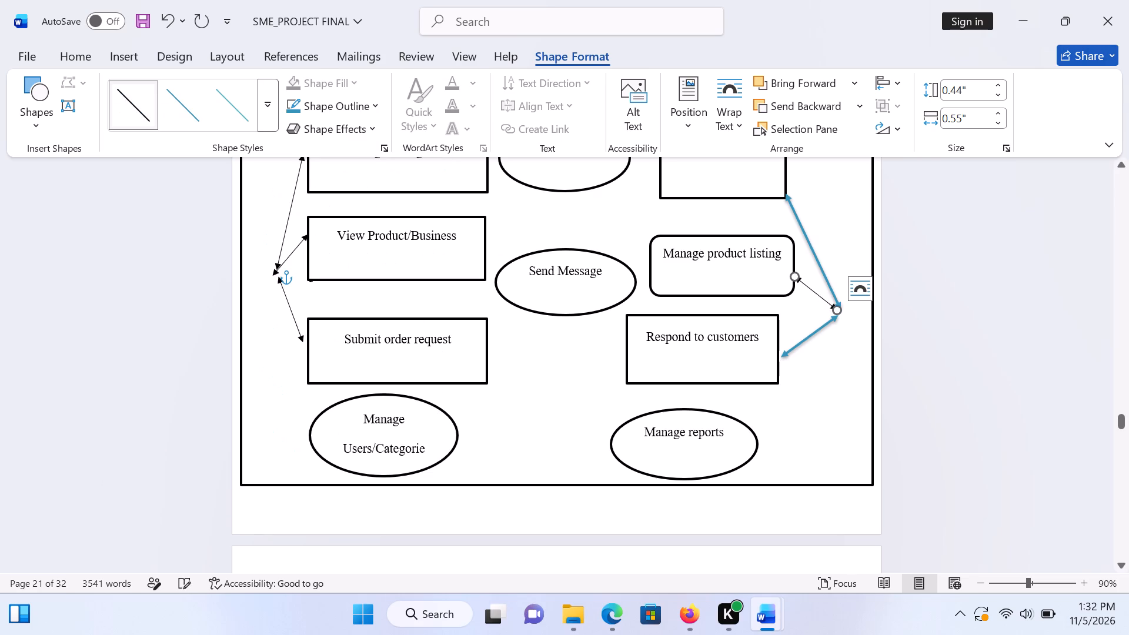
left_click(804, 230)
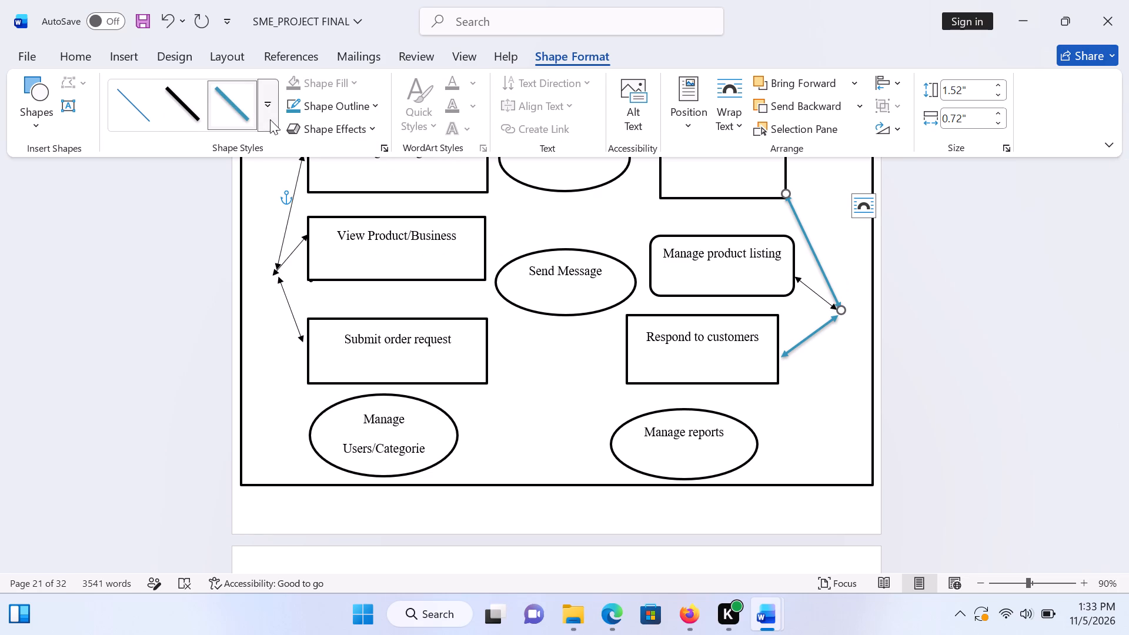
left_click(270, 119)
left_click(121, 140)
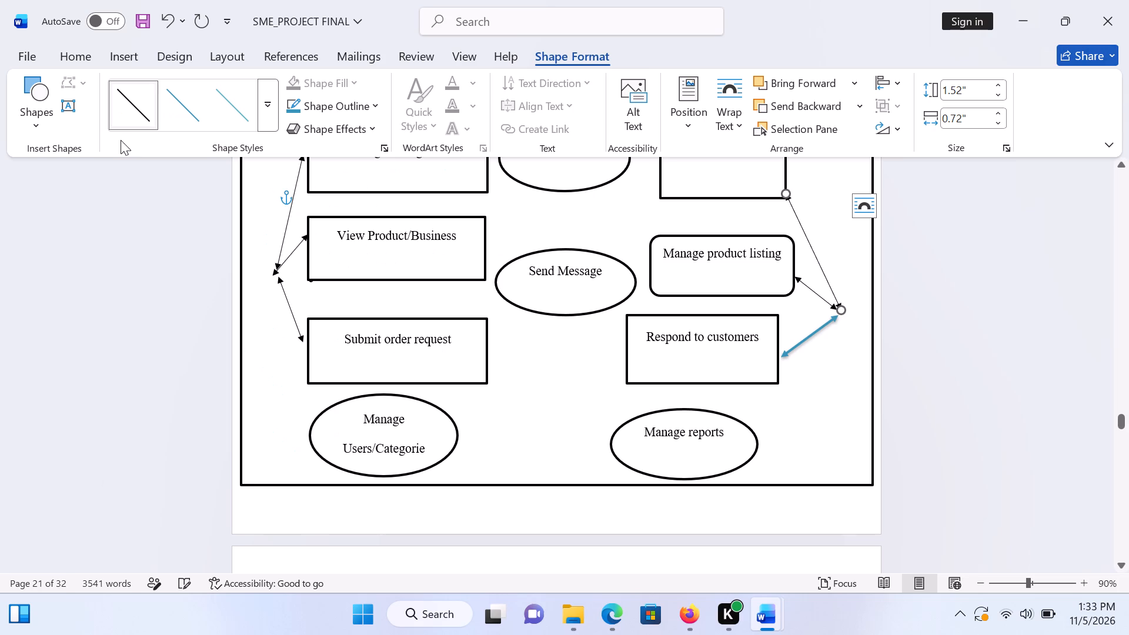
left_click(803, 338)
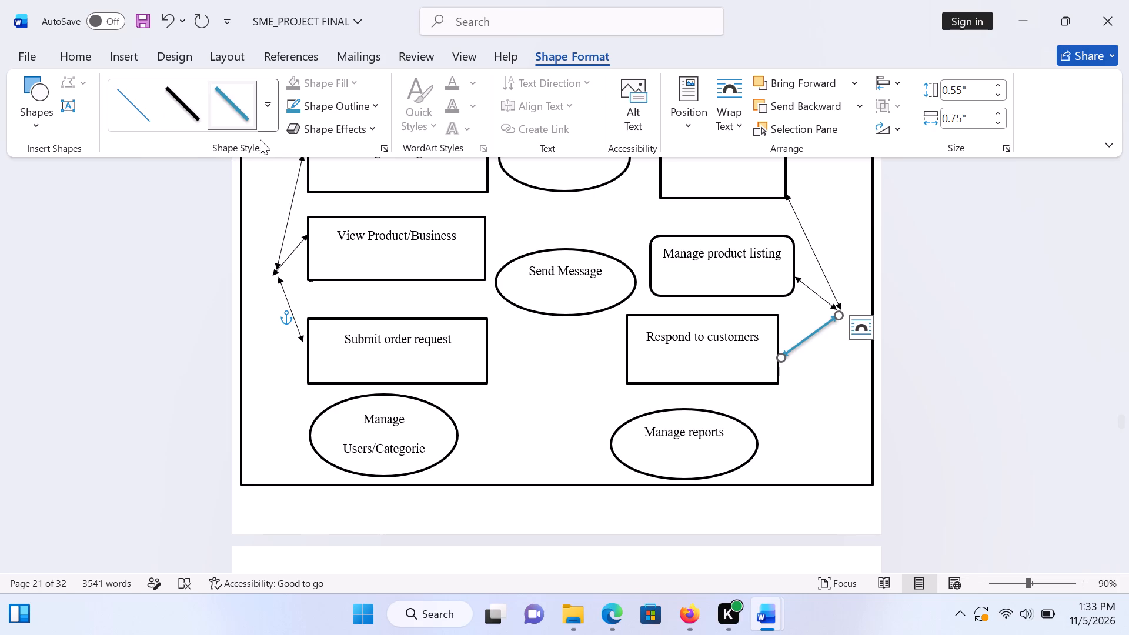
left_click(266, 125)
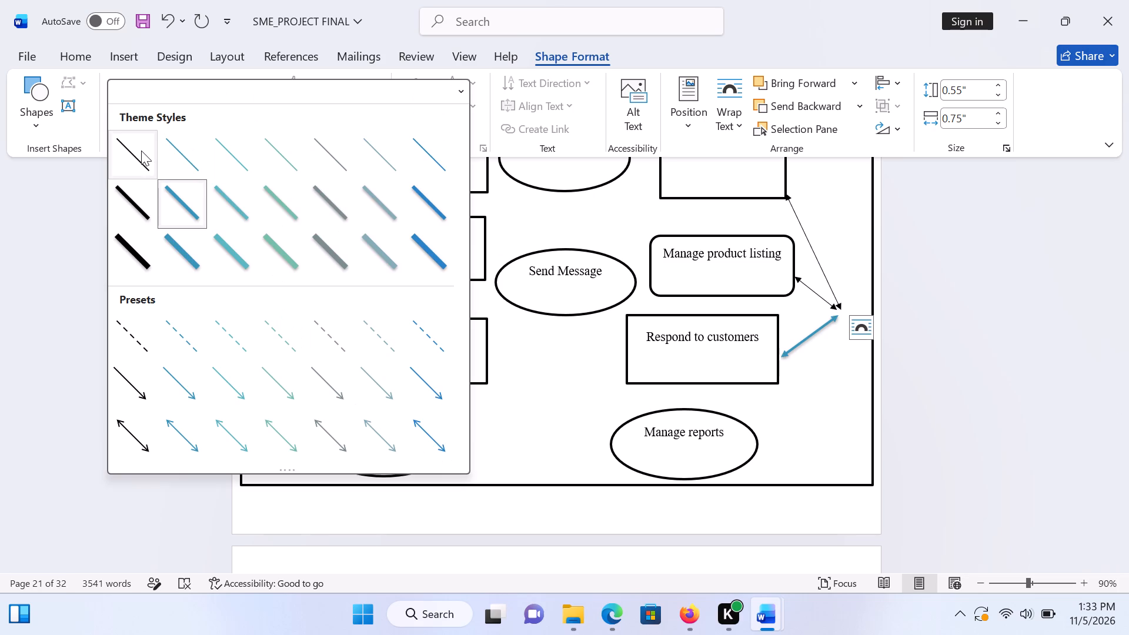
left_click(141, 151)
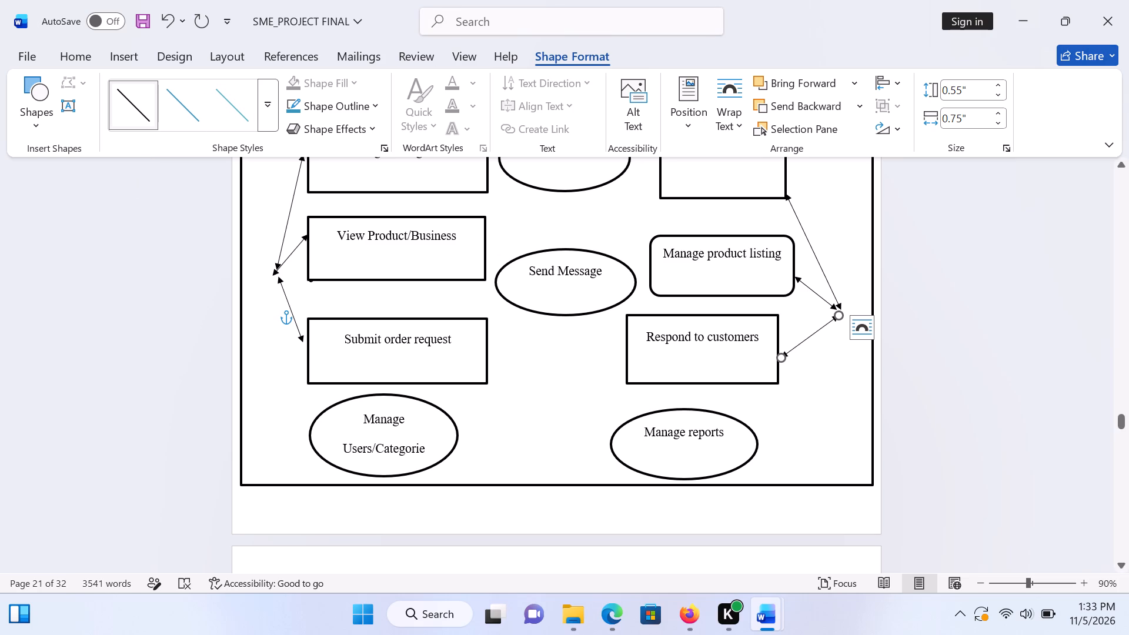
Insert a double-headed line arrow running outward from Manage reports' right edge, nearly level, about 0.05" high and 0.82" wide.
left_click(841, 387)
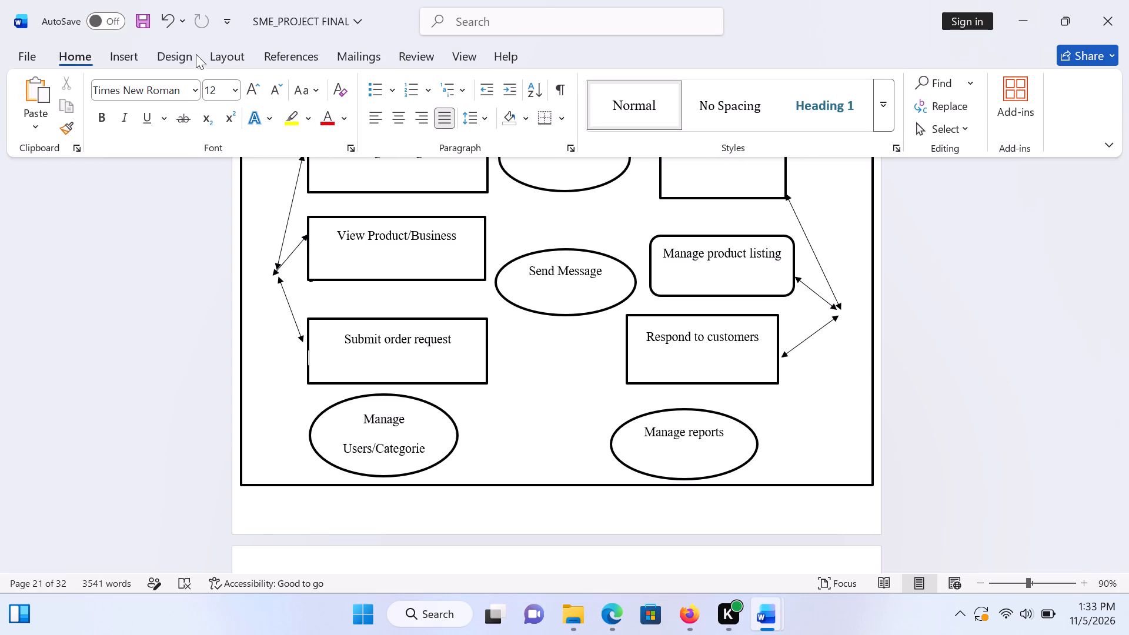
left_click(140, 62)
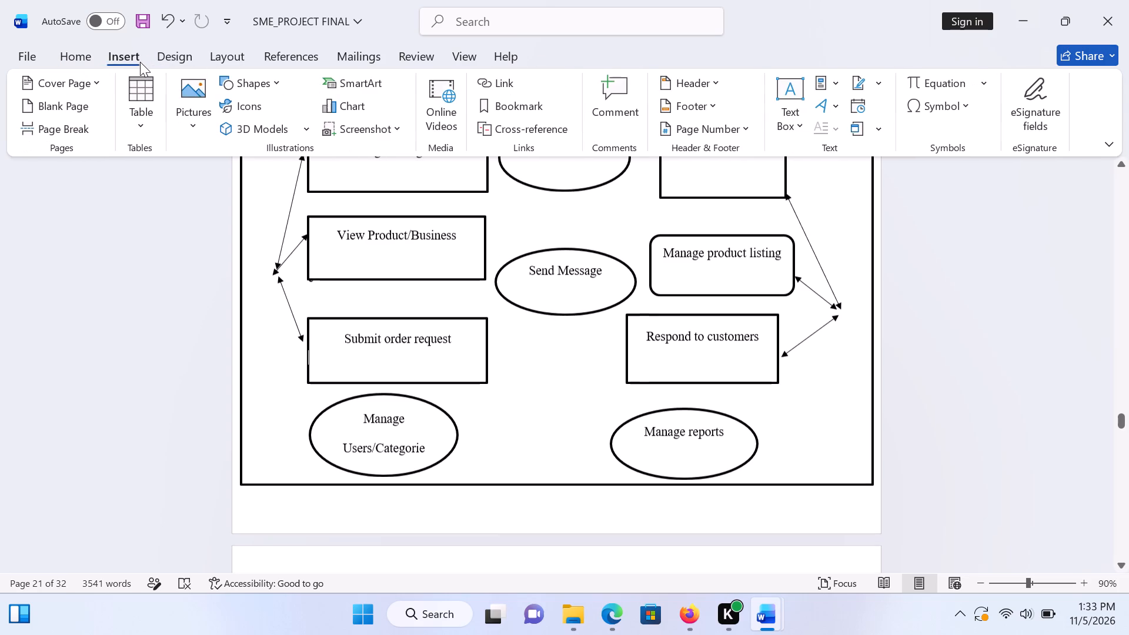
left_click(253, 82)
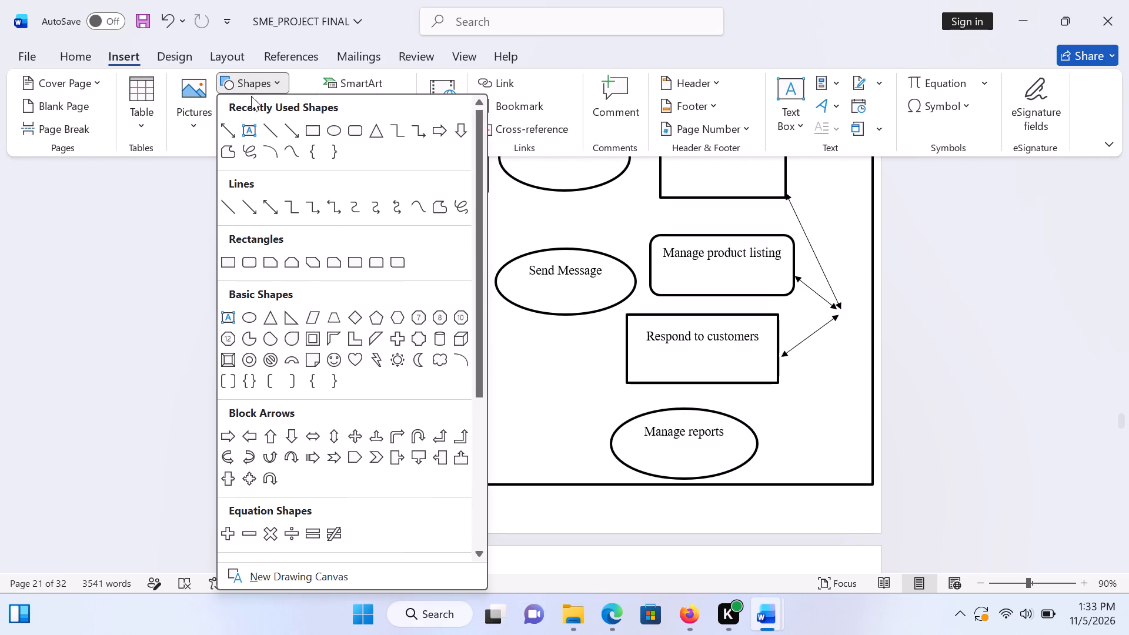
left_click(226, 129)
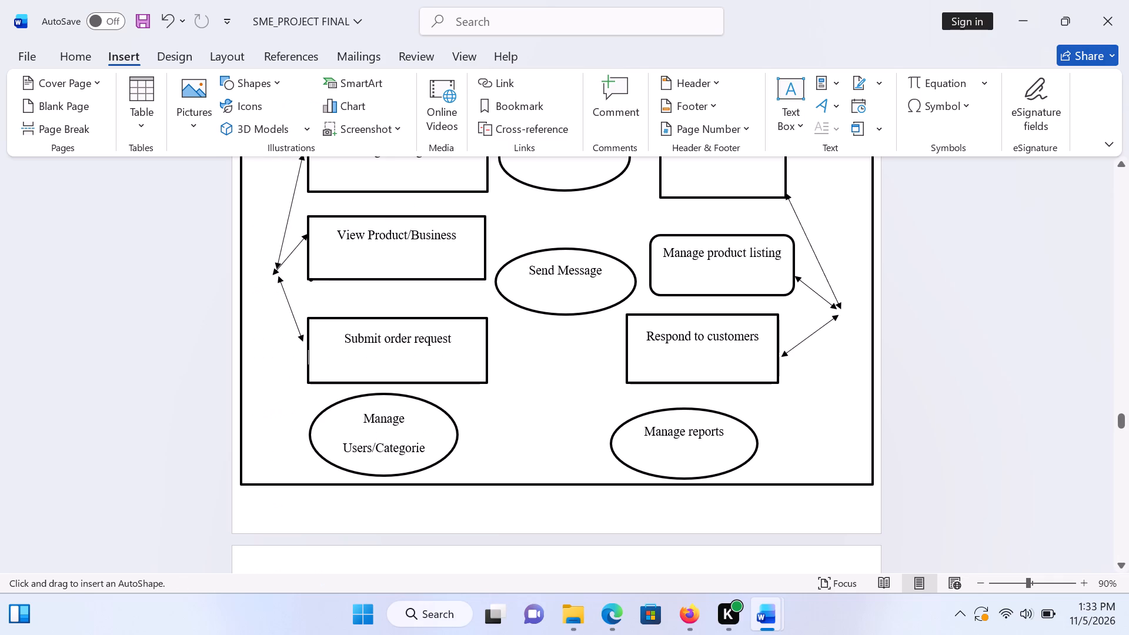
left_click(773, 424)
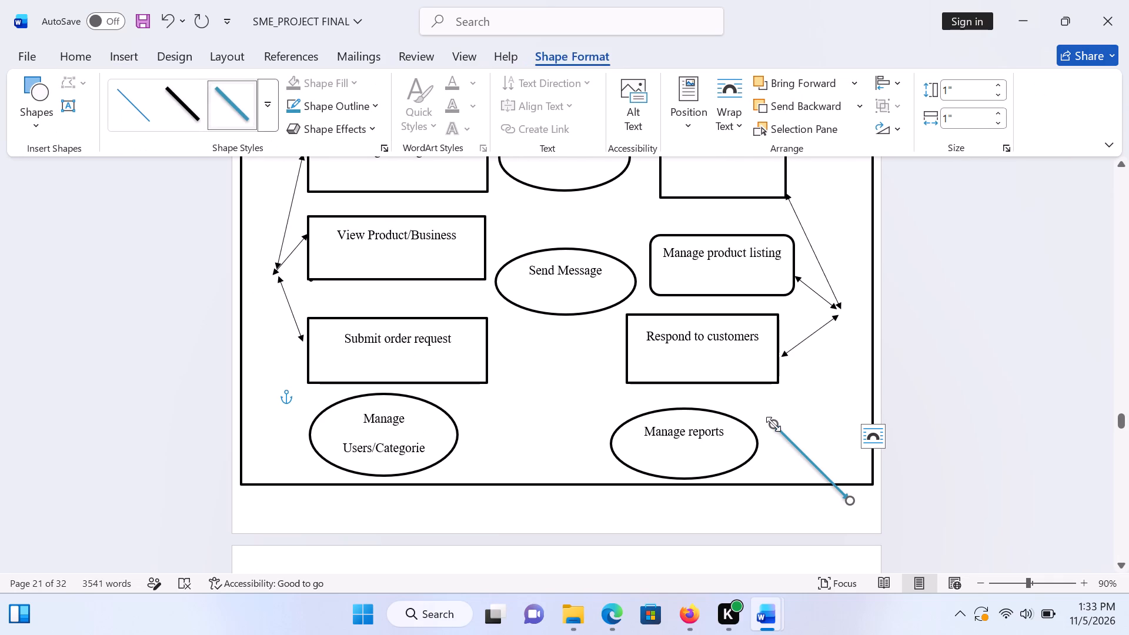
left_click_drag(774, 427, 756, 445)
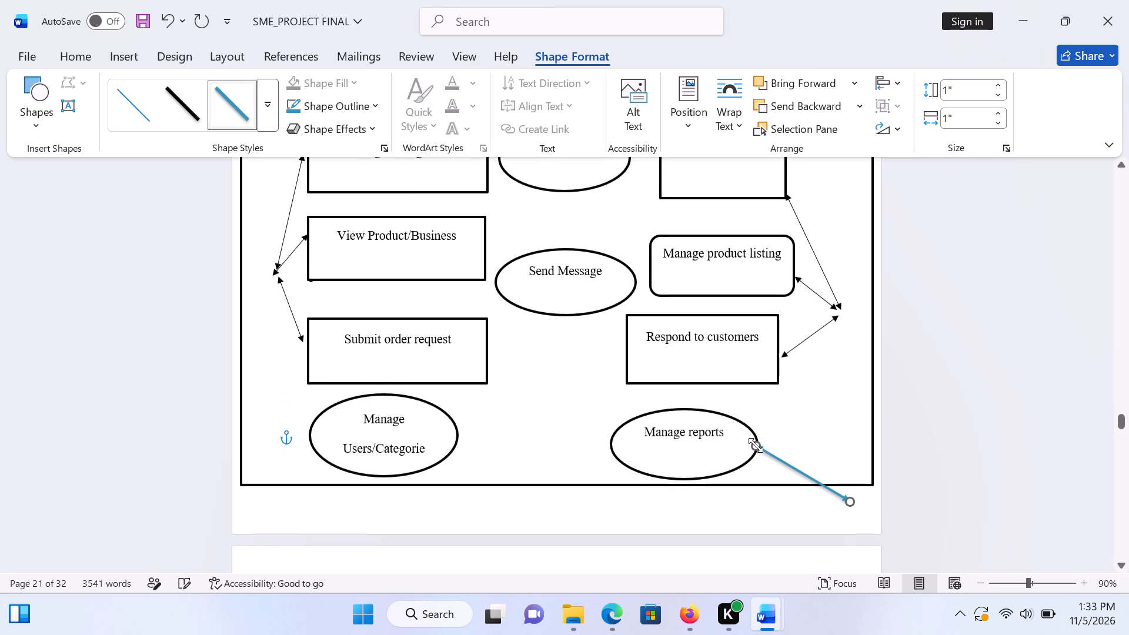
right_click_drag(849, 504, 831, 448)
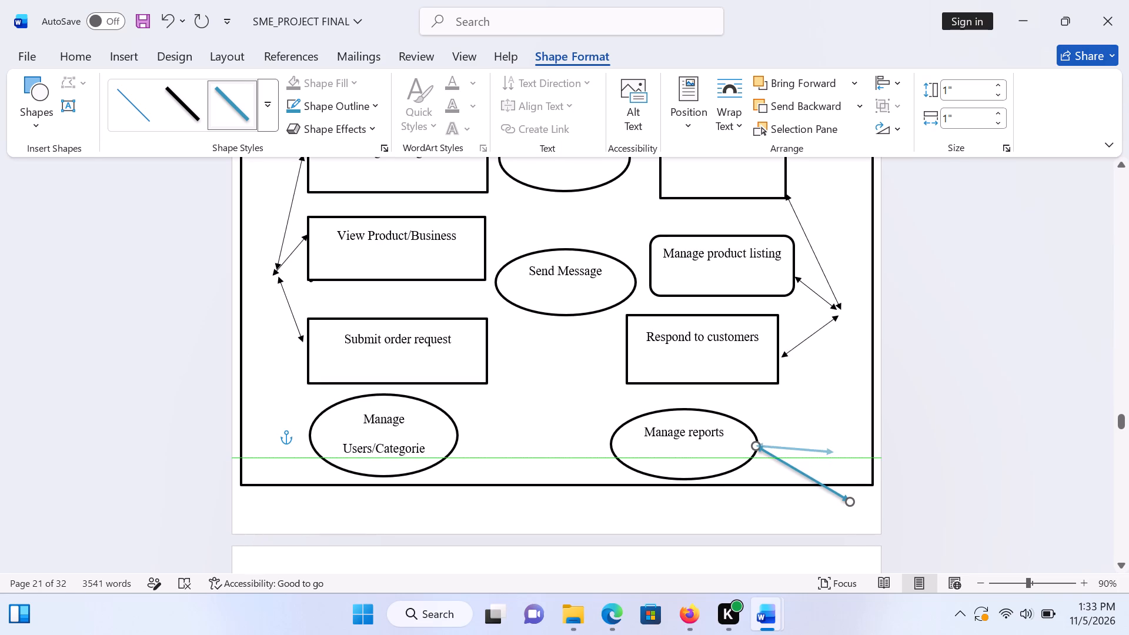
right_click_drag(831, 448, 819, 439)
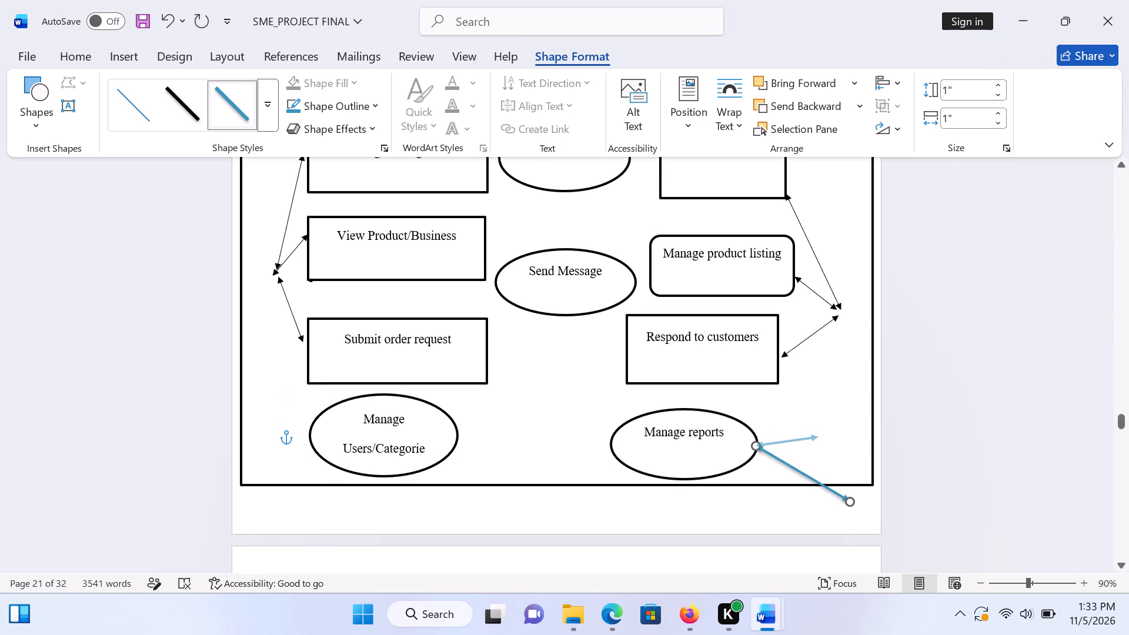
right_click_drag(819, 439, 819, 444)
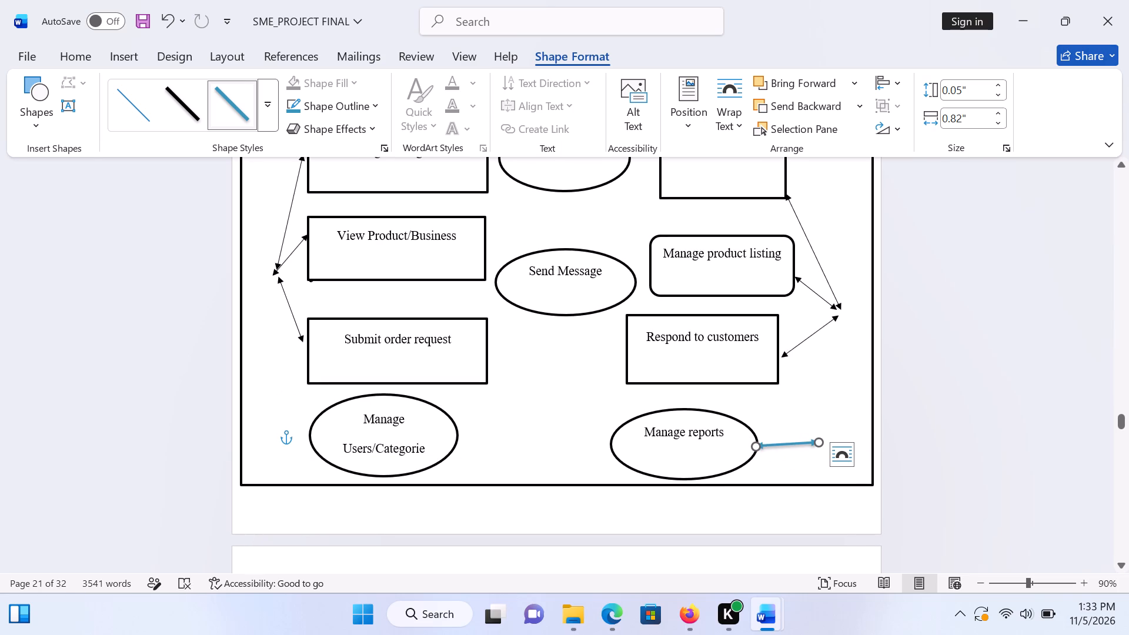
Apply the thin black line style to the Manage reports arrow.
left_click(270, 109)
left_click(139, 156)
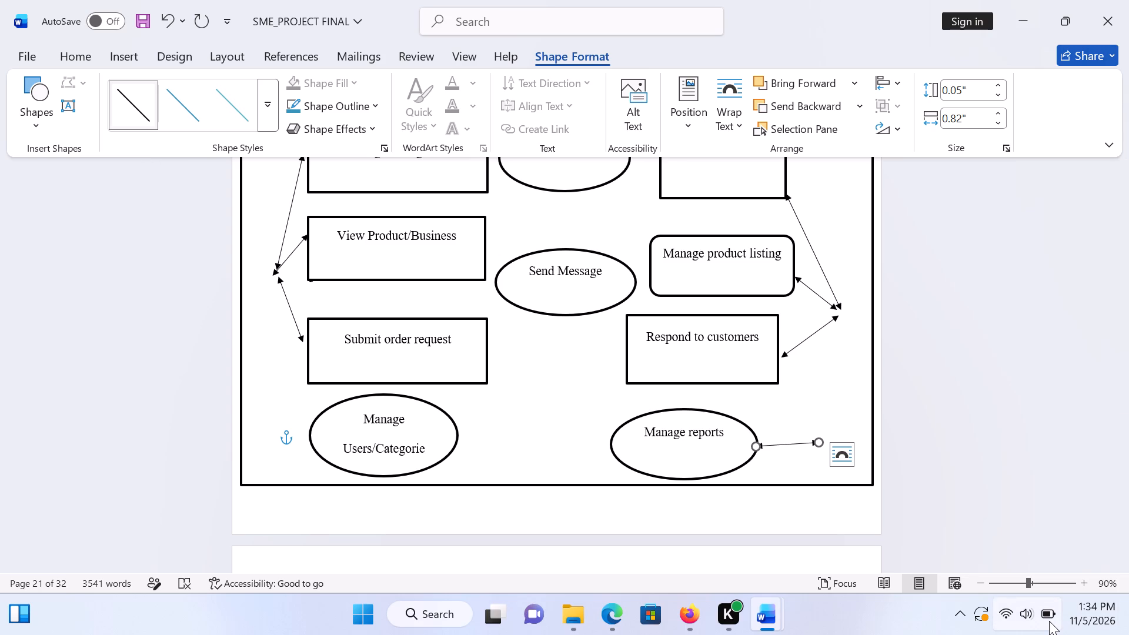
left_click(781, 386)
Add the actor label Admin in the body text beside the Manage reports arrow.
left_click(814, 425)
double_click(814, 425)
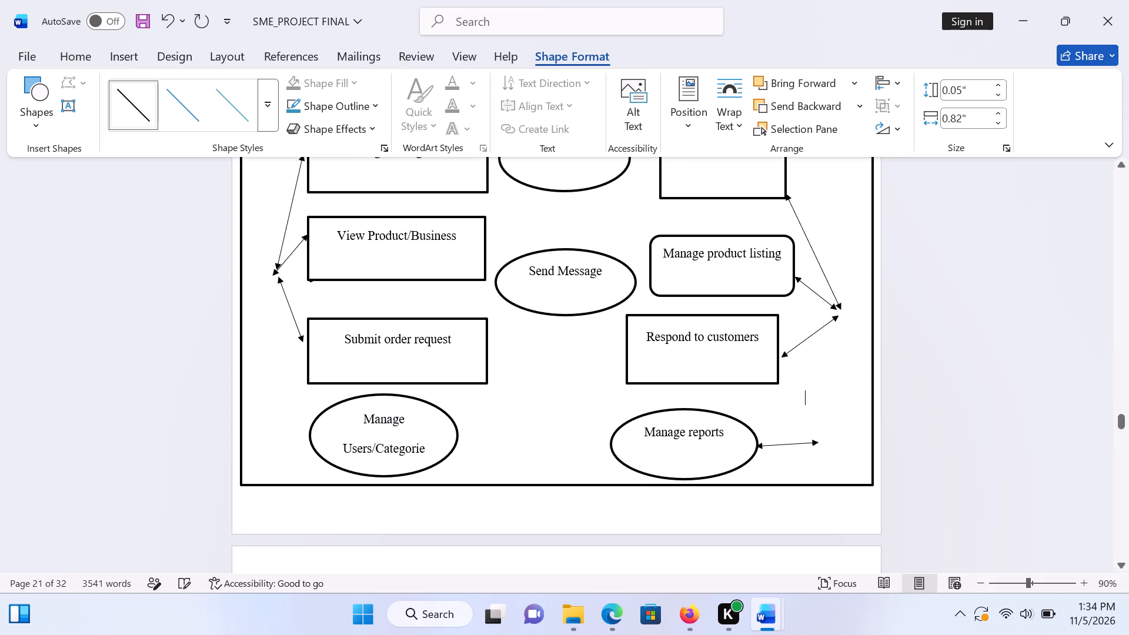
left_click(826, 439)
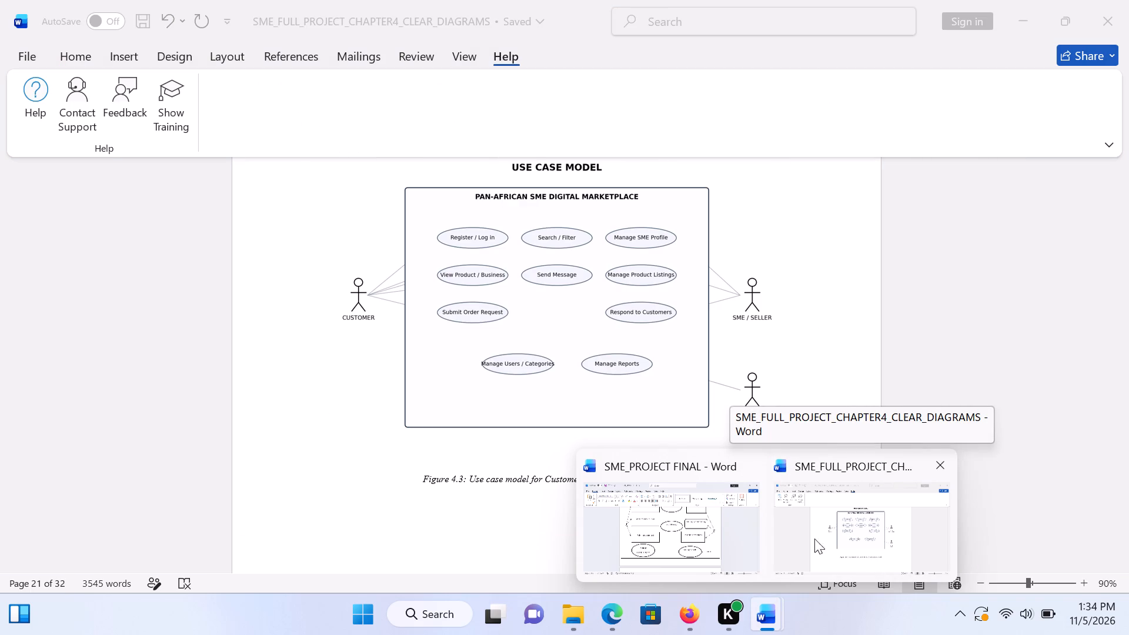
left_click(696, 526)
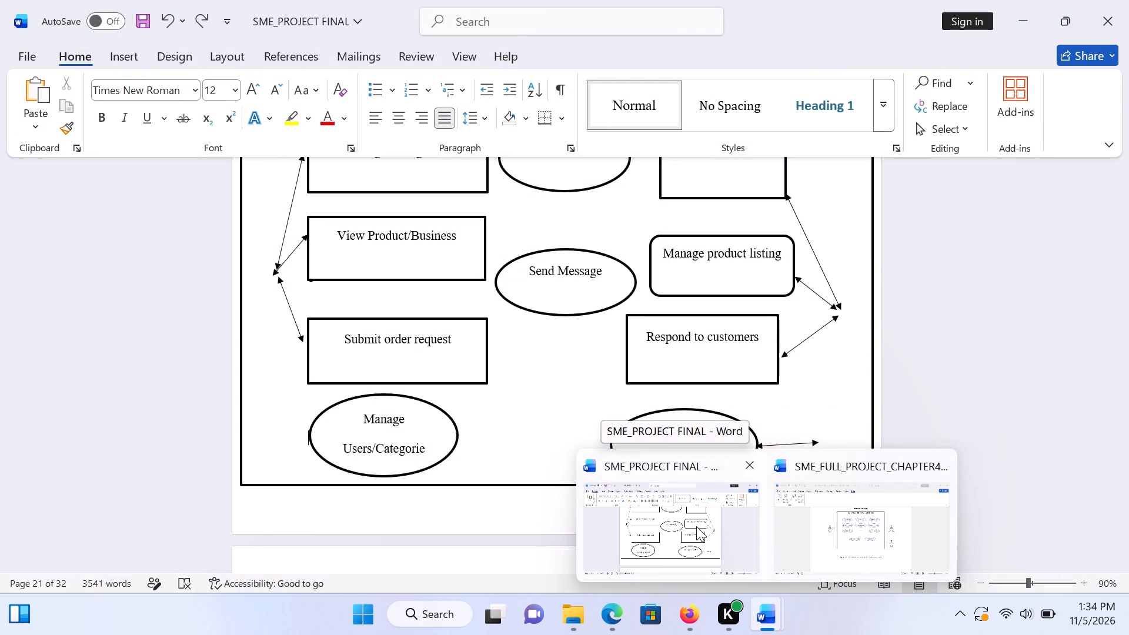
left_click(833, 443)
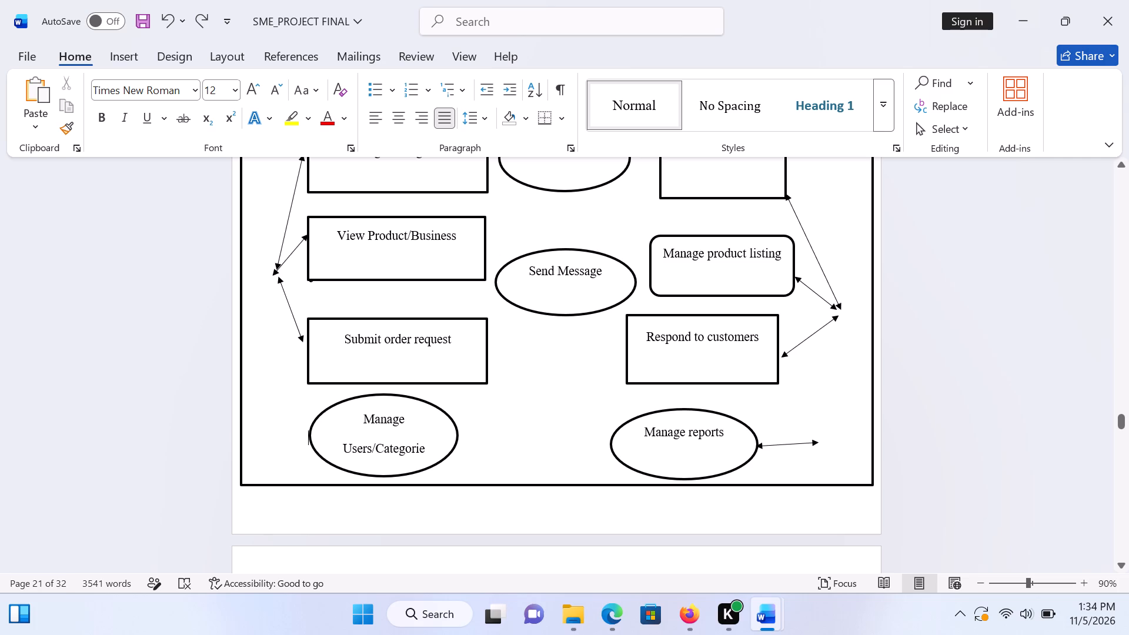
double_click(826, 442)
key("d")
key("BackSpace")
key("a")
key("BackSpace")
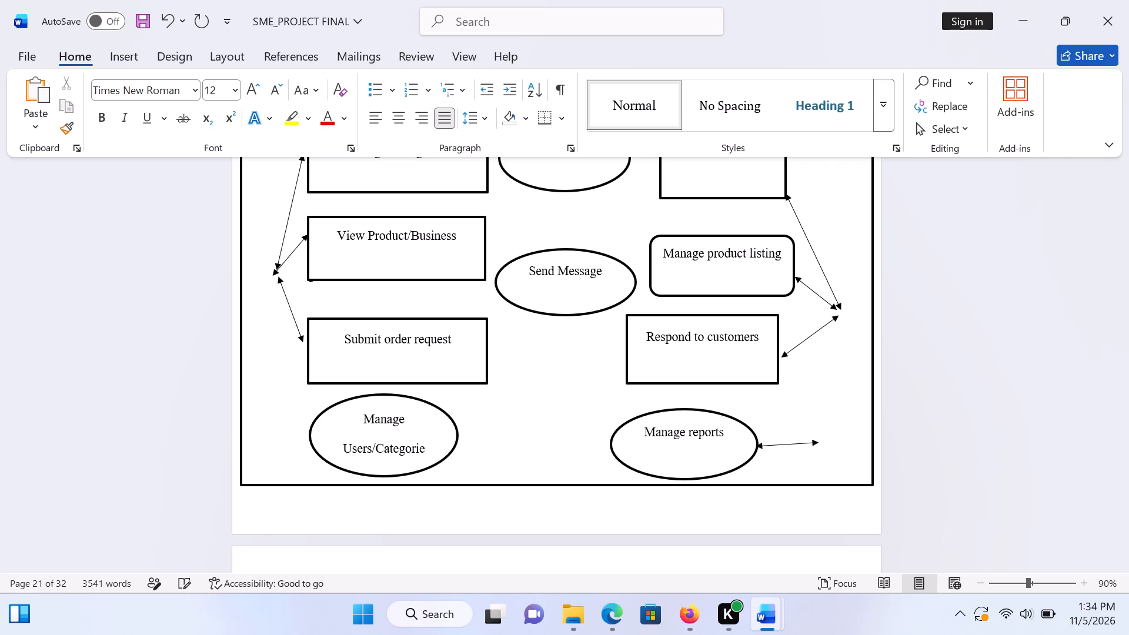
key("a")
type("dim")
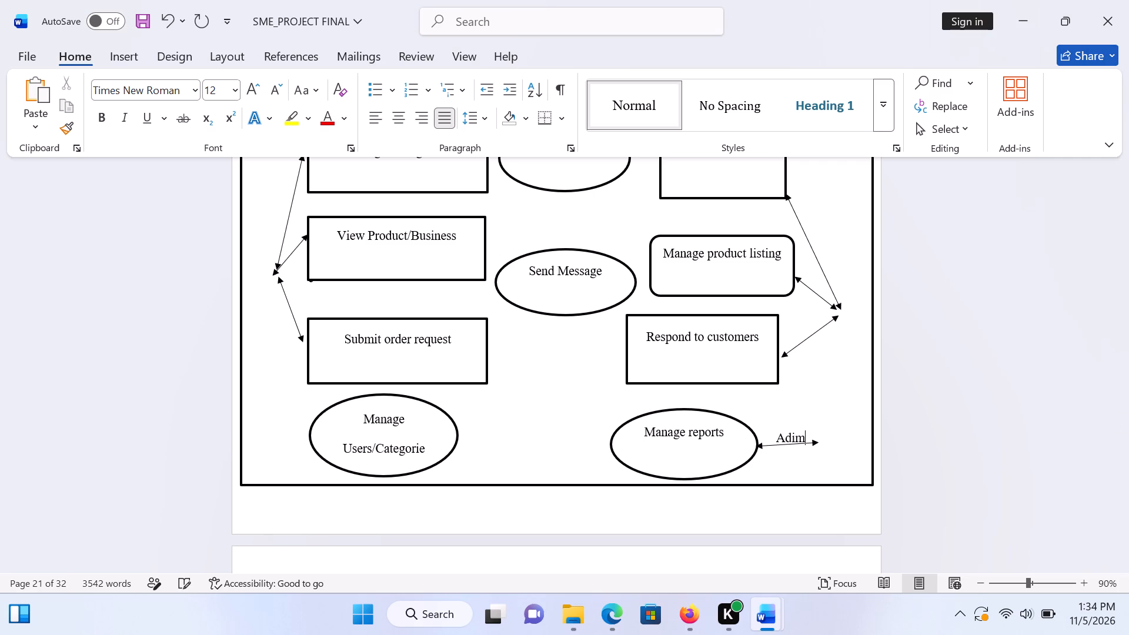
key("BackSpace")
key("BackSpace")
type("min")
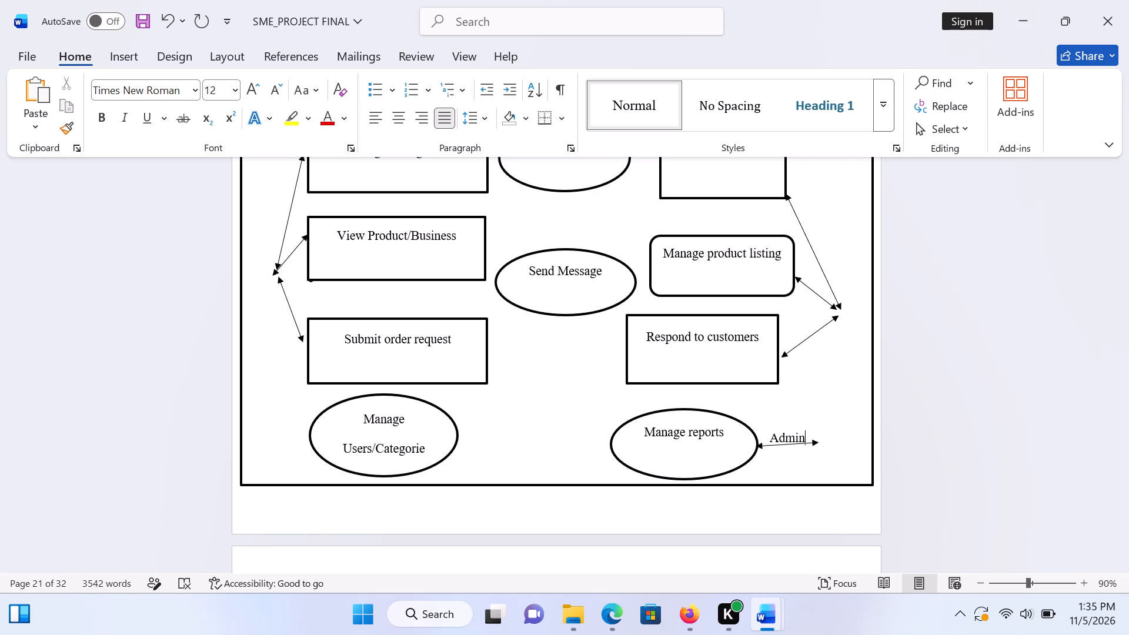
Make the Admin label bold.
left_click(783, 436)
right_click(783, 436)
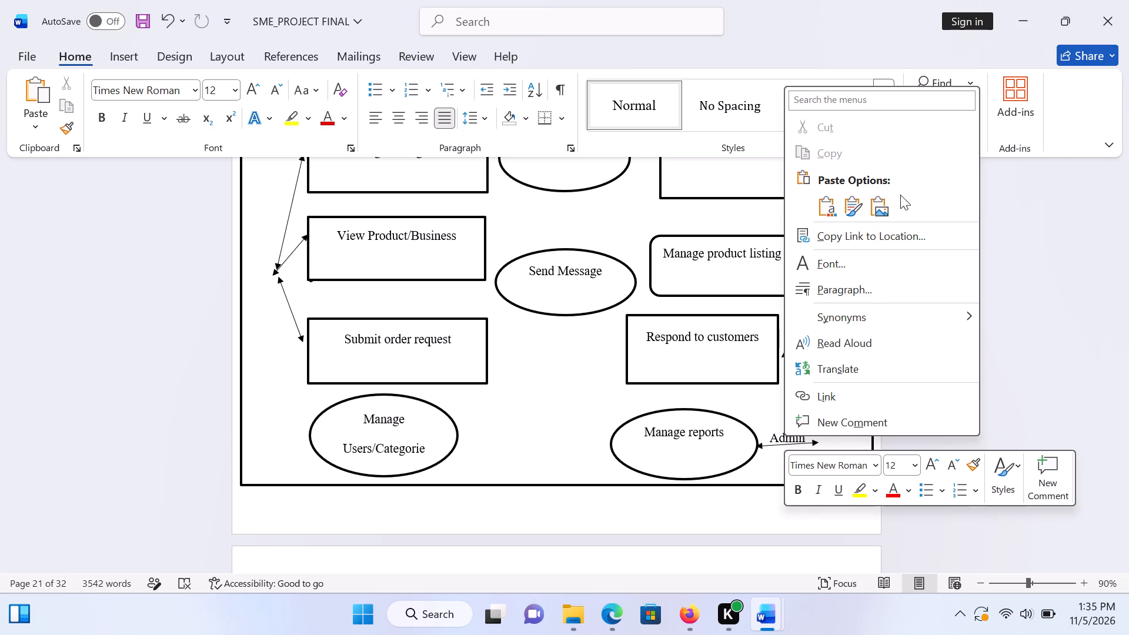
left_click(797, 489)
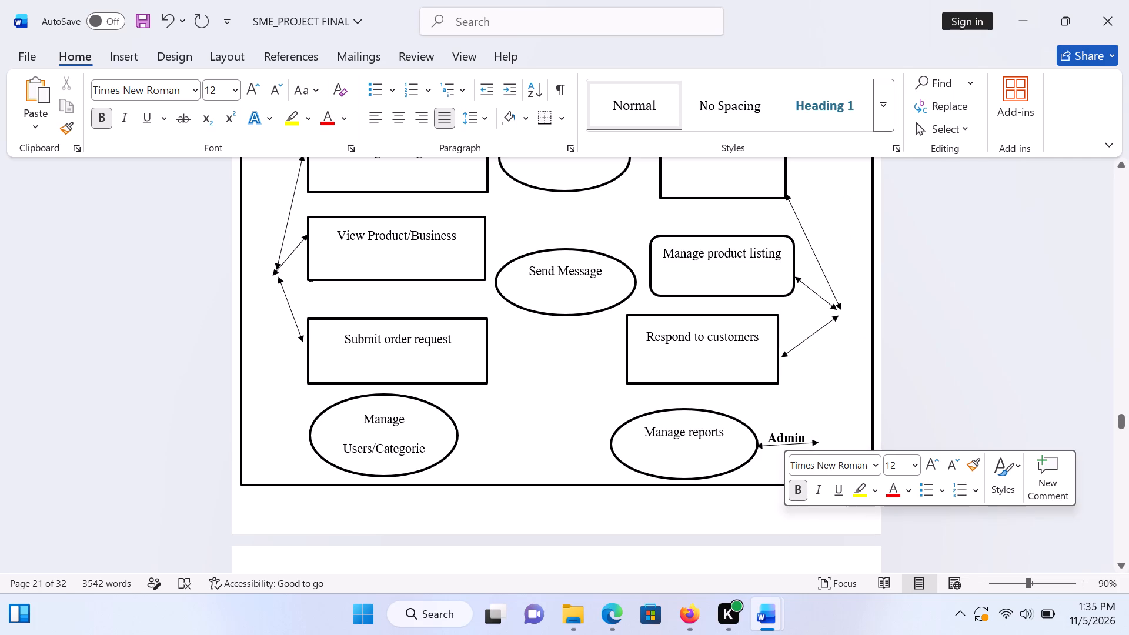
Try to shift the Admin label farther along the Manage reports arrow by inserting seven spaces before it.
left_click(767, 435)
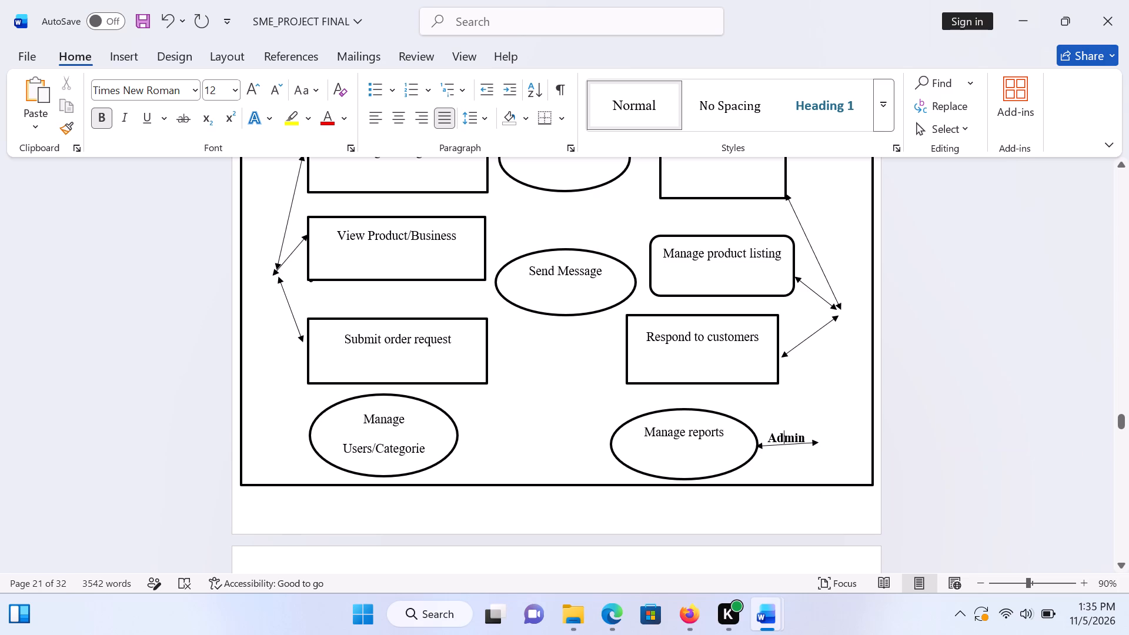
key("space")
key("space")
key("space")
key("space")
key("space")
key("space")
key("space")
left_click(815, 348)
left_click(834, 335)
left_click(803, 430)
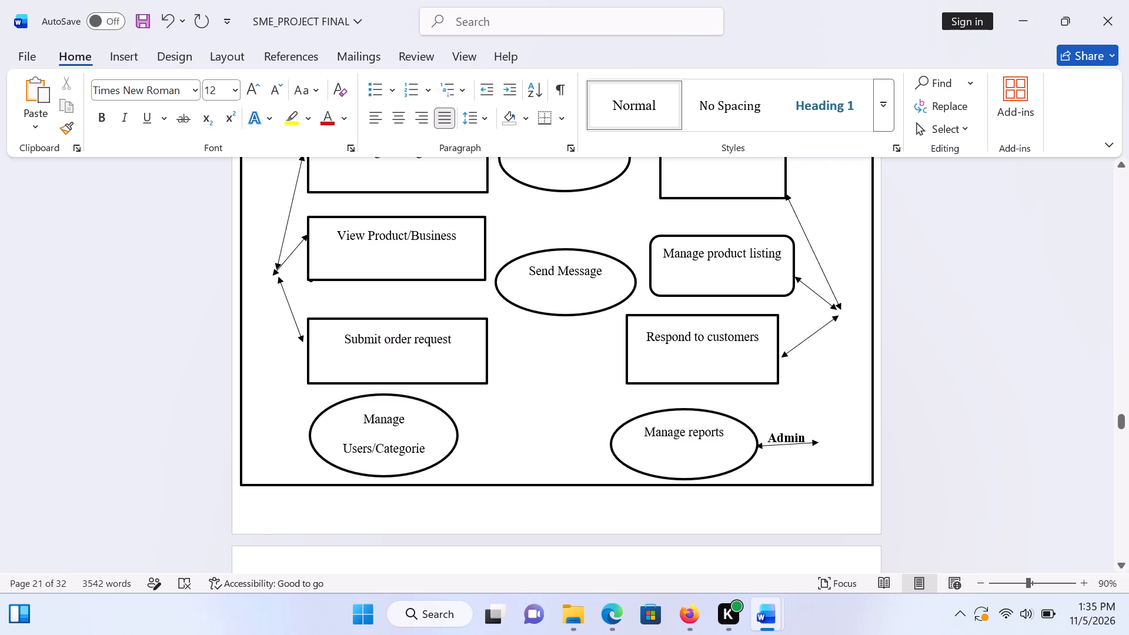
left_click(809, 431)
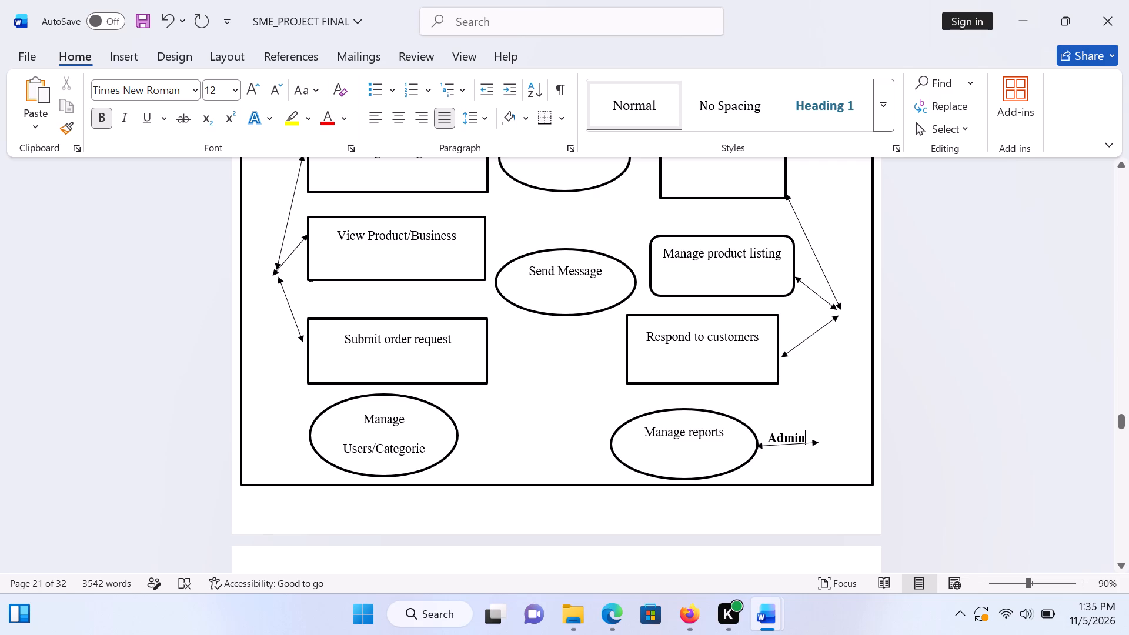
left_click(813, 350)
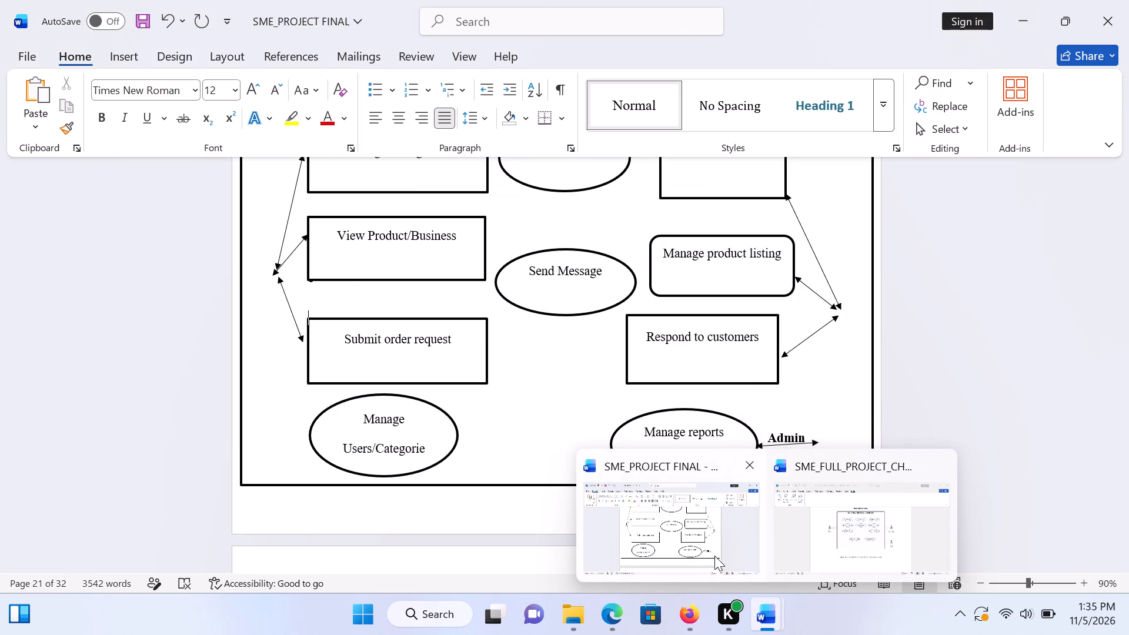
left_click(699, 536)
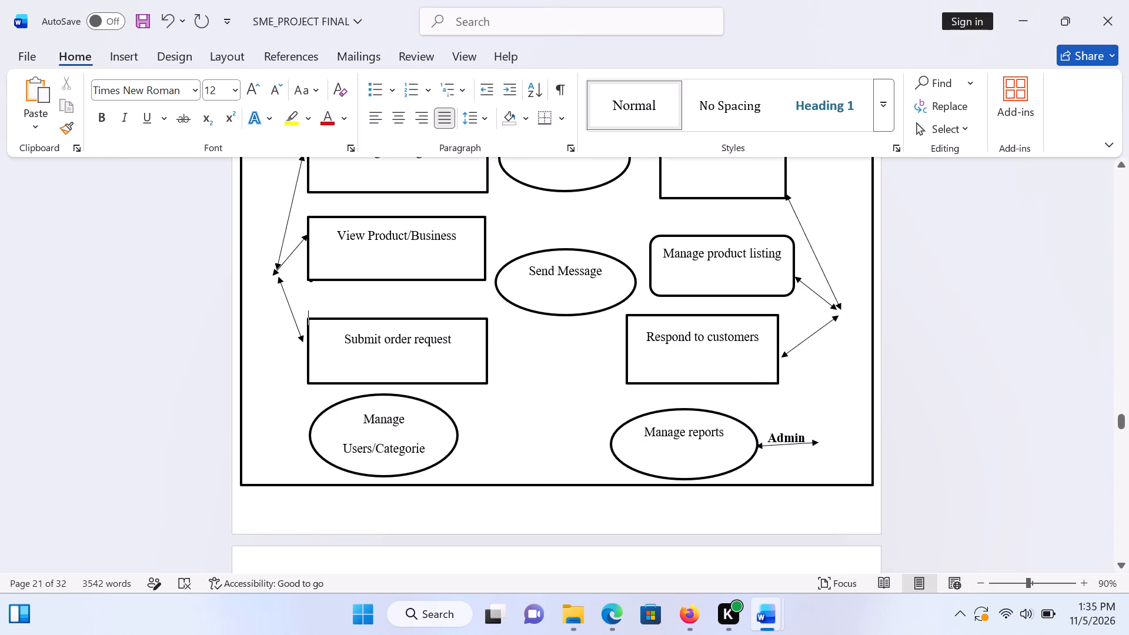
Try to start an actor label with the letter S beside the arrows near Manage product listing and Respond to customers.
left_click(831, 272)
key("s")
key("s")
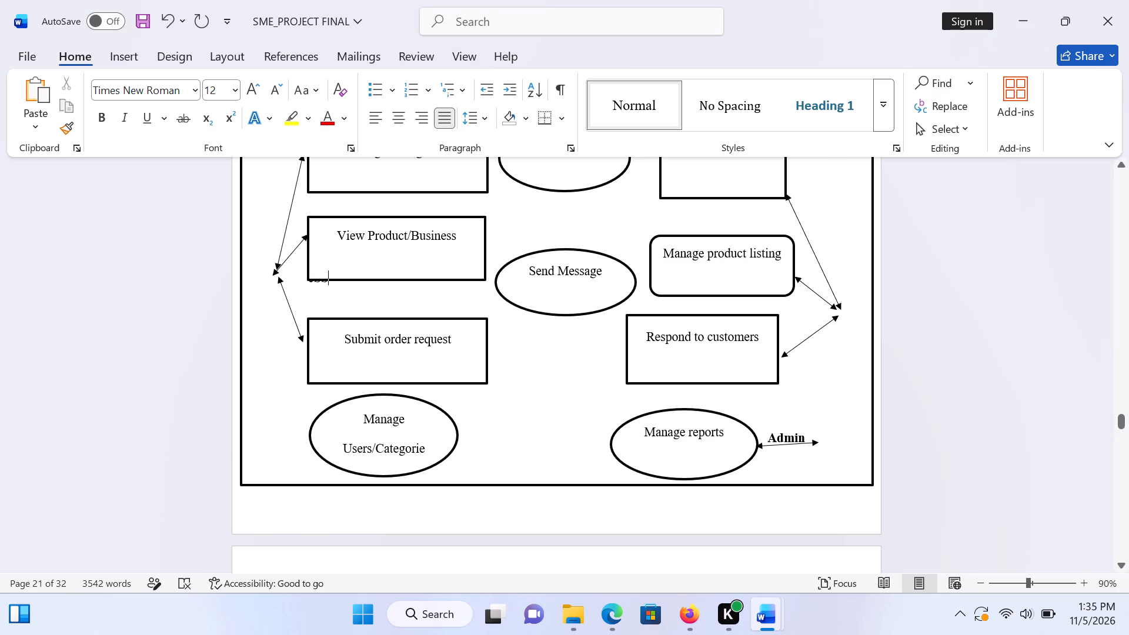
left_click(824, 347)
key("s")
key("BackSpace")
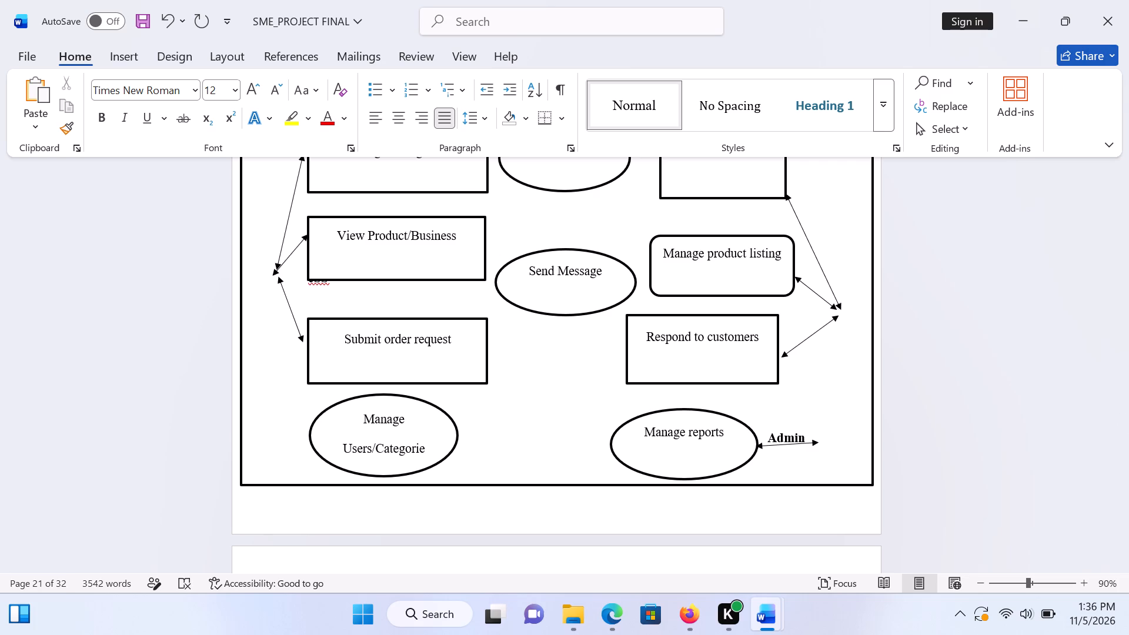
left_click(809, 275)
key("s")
Erase the stray letters from the text line beneath the View Product/Business box.
key("BackSpace")
key("BackSpace")
key("BackSpace")
key("BackSpace")
key("s")
key("BackSpace")
Pad the emptied text line with spaces as far as the Manage product listing arrow, then test and remove the letter S.
key("space")
key("space")
key("space")
key("space")
key("space")
key("space")
key("space")
key("space")
key("space")
key("space")
key("space")
key("space")
key("space")
key("space")
key("space")
key("space")
key("space")
key("space")
key("space")
key("space")
key("s")
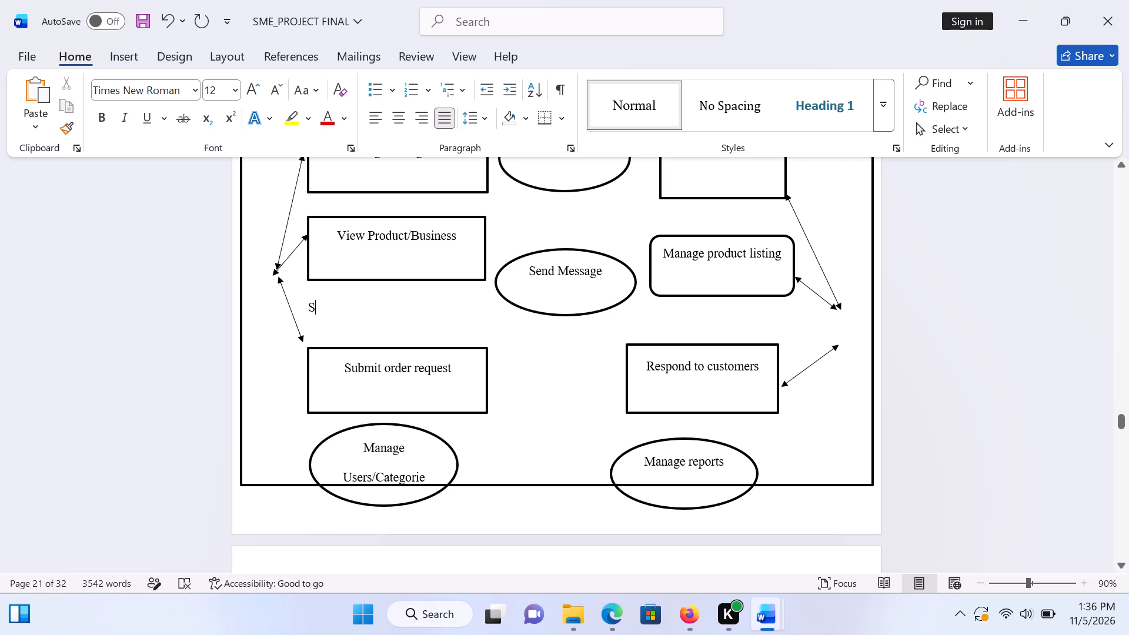
key("BackSpace")
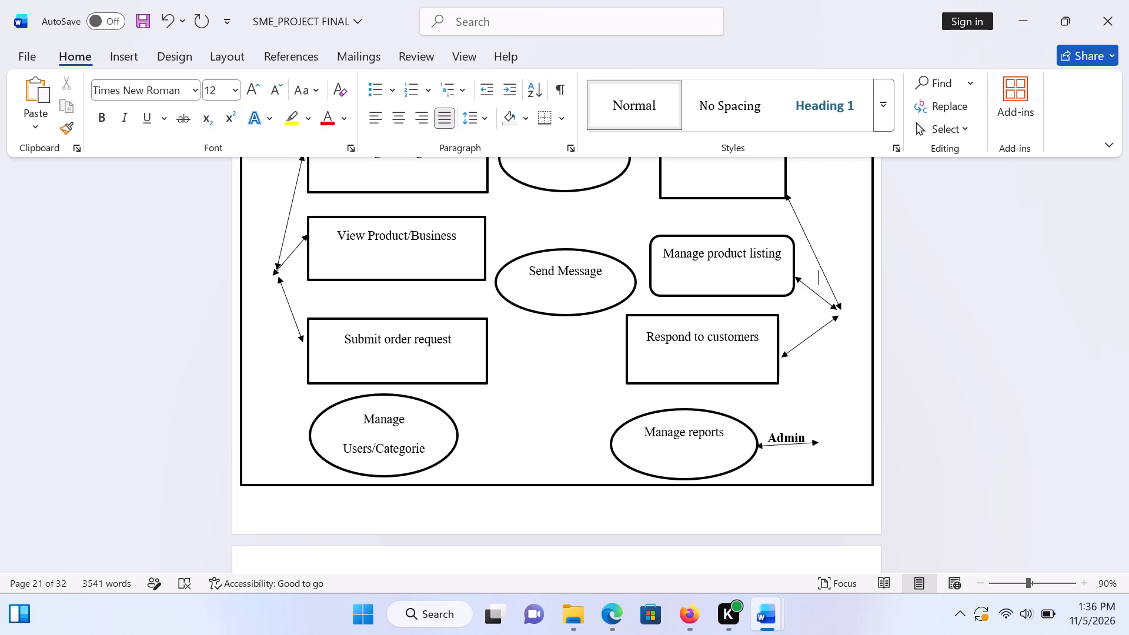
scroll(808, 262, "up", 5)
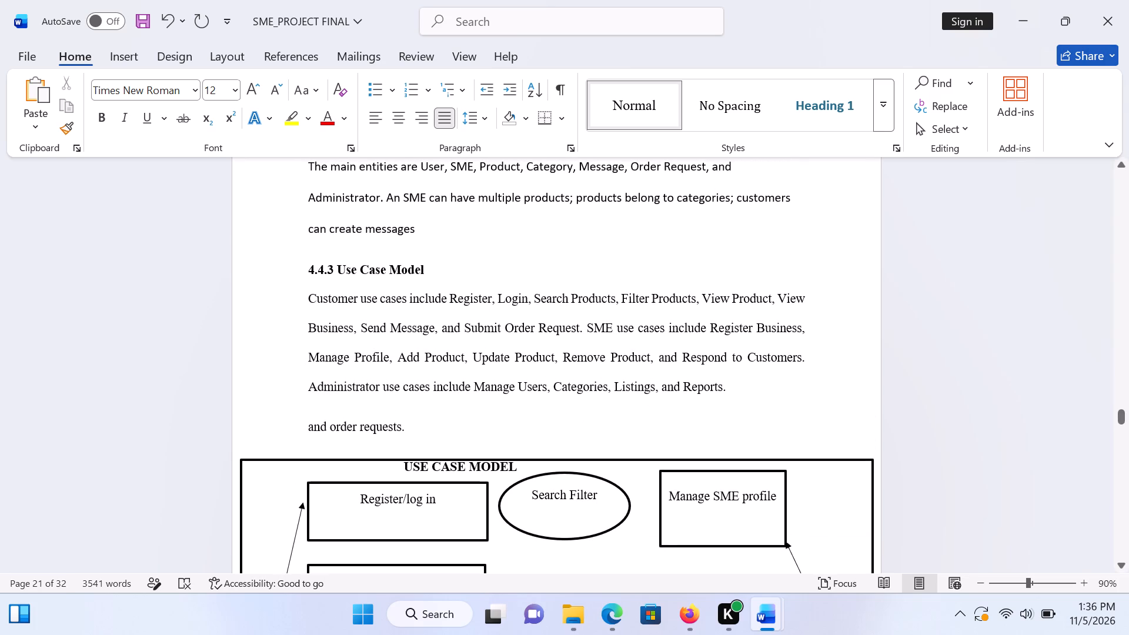
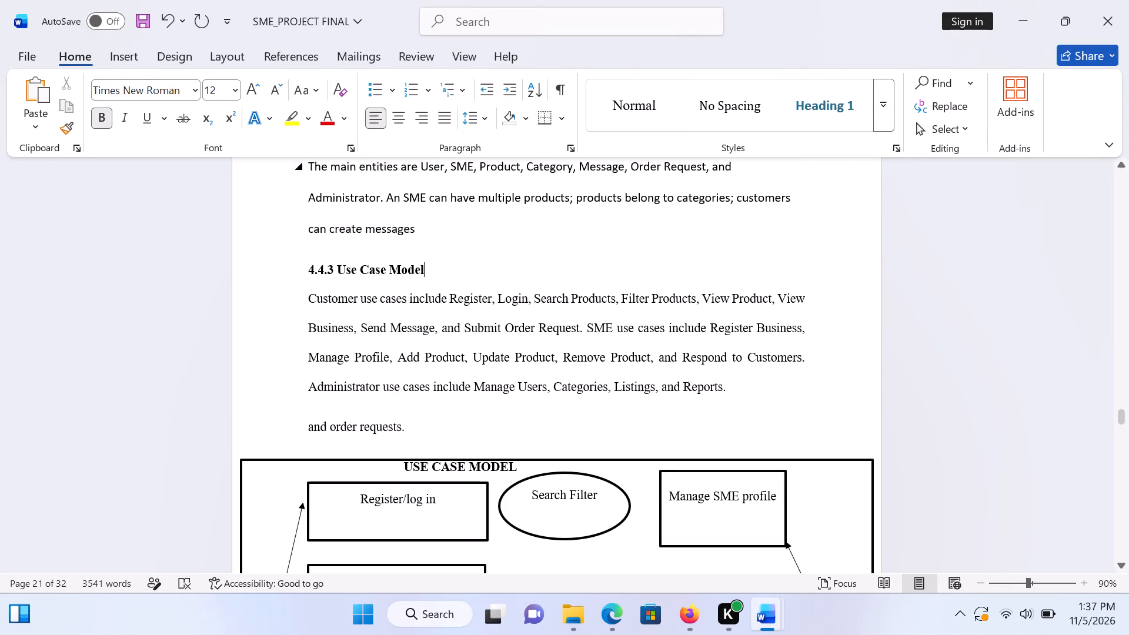
Switch to SME_FULL_PROJECT_CHAPTER4_CLEAR_DIAGRAMS and review its architecture, context, use case and entity-relationship diagrams.
scroll(741, 289, "up", 9)
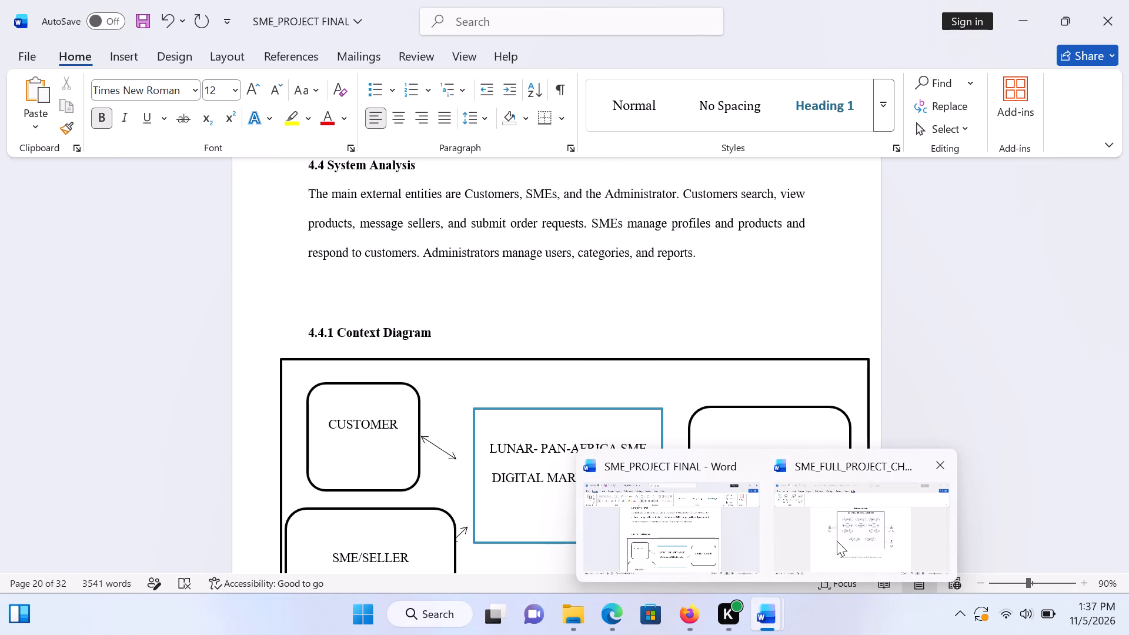
left_click(837, 541)
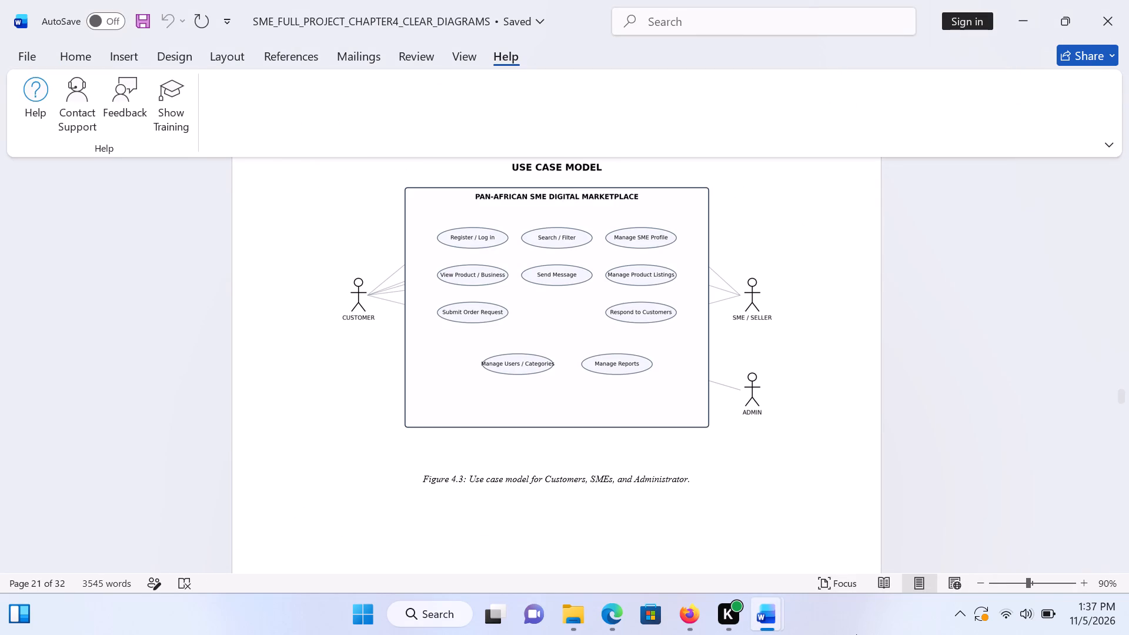
scroll(856, 270, "up", 8)
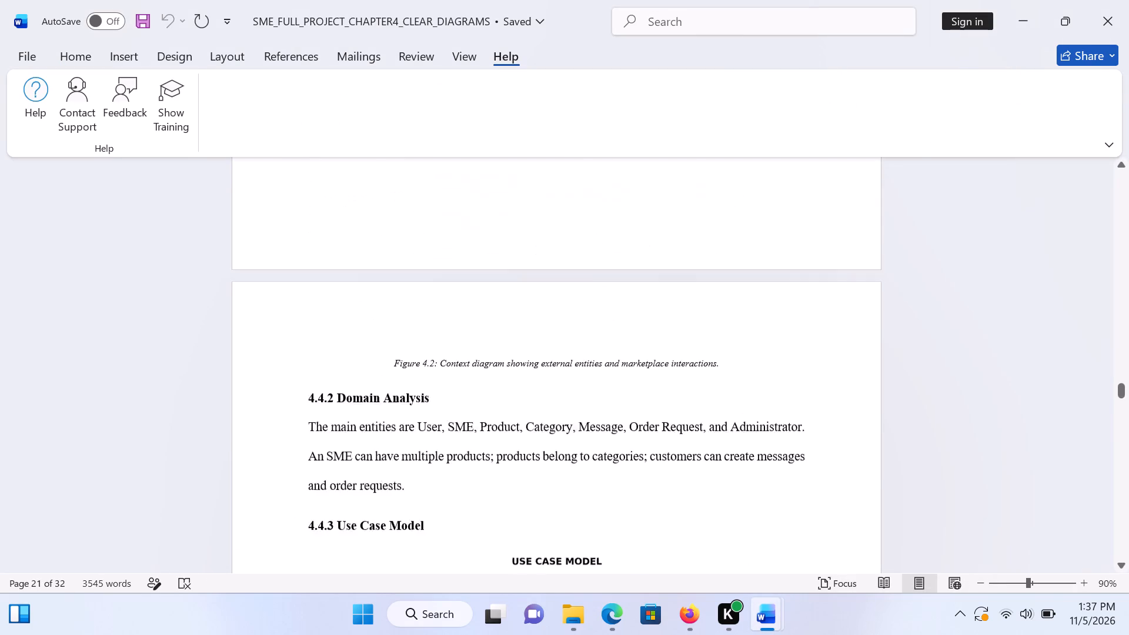
scroll(855, 280, "up", 6)
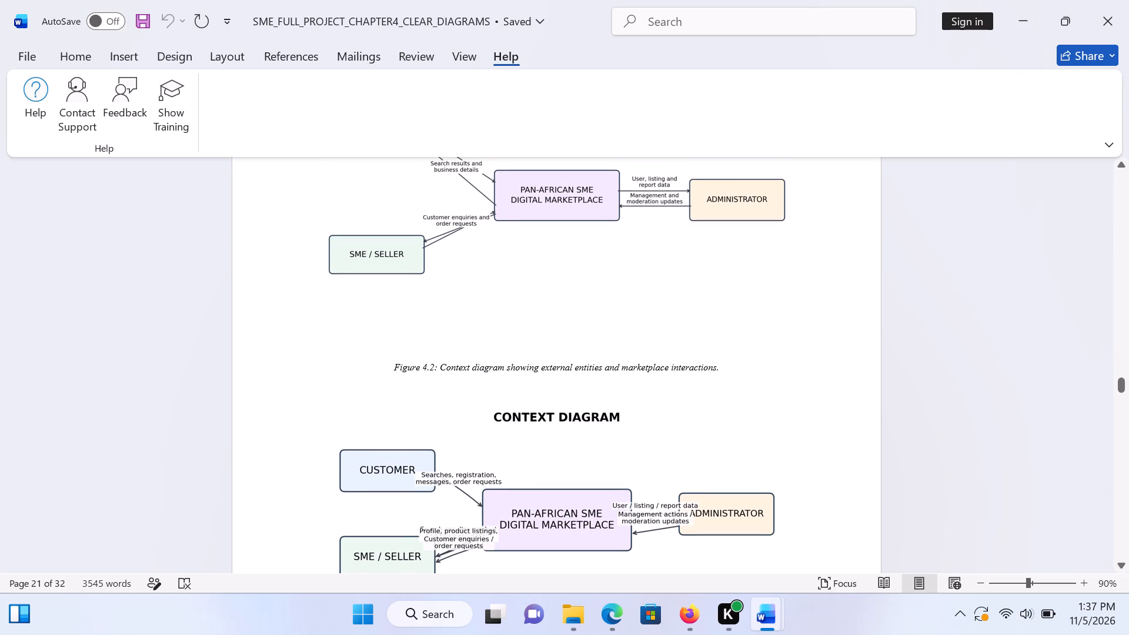
scroll(834, 353, "up", 14)
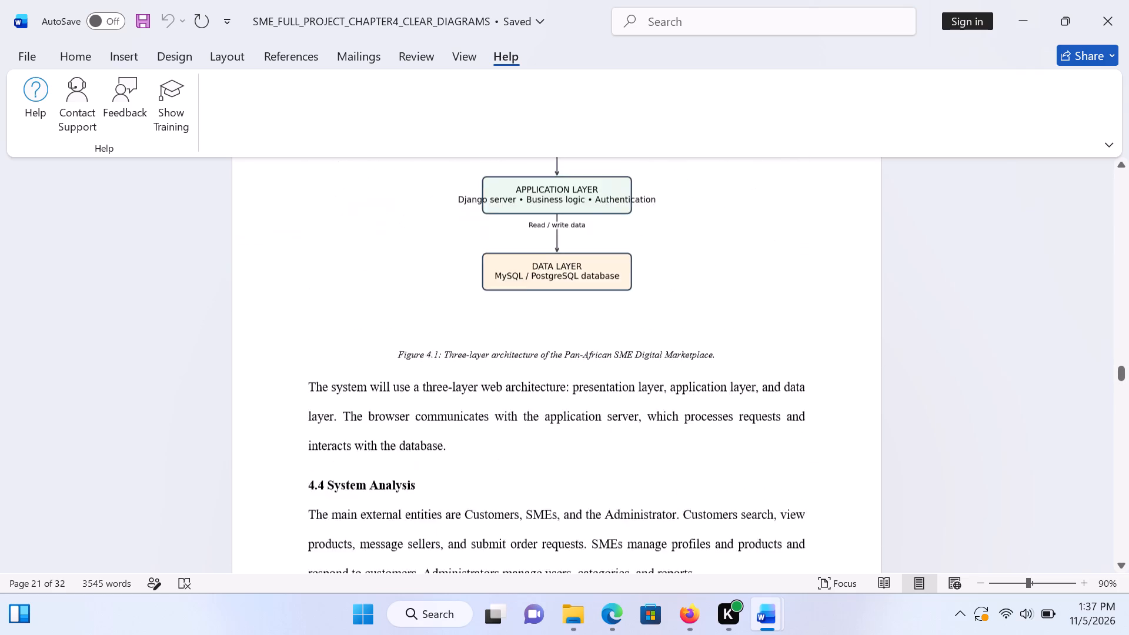
scroll(834, 358, "up", 1)
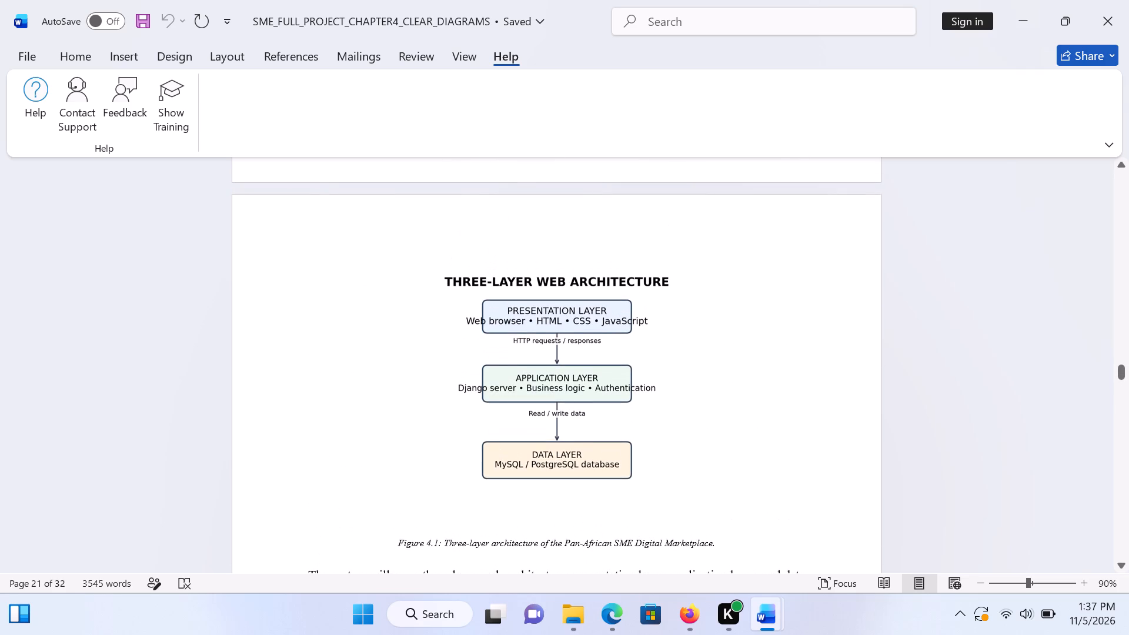
scroll(834, 358, "down", 16)
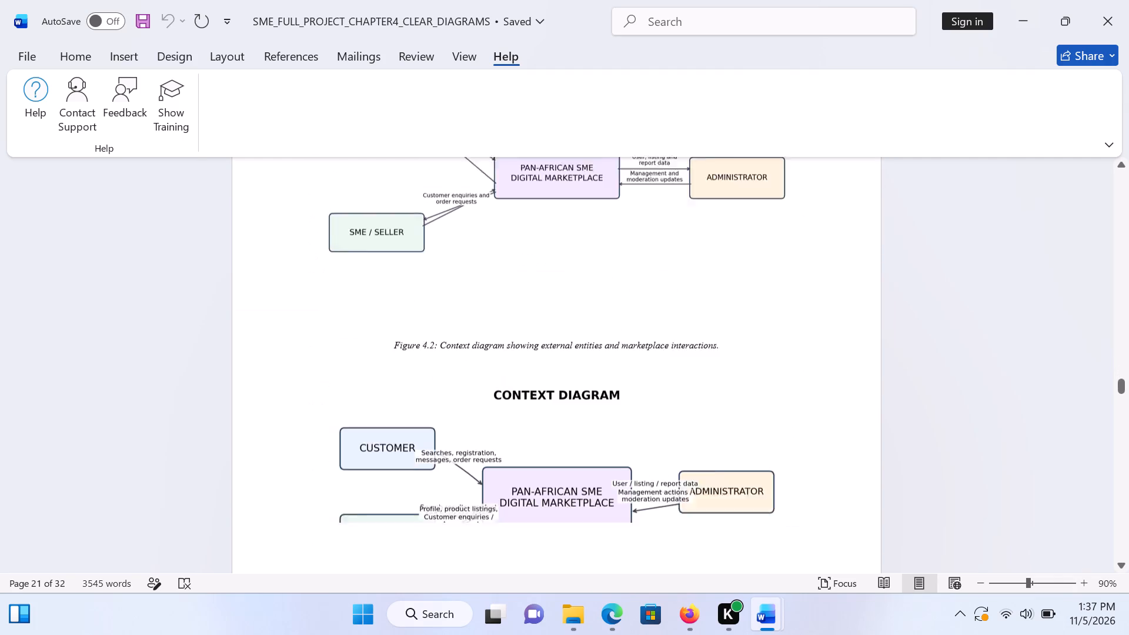
scroll(834, 358, "down", 4)
left_click(834, 358)
scroll(834, 358, "down", 4)
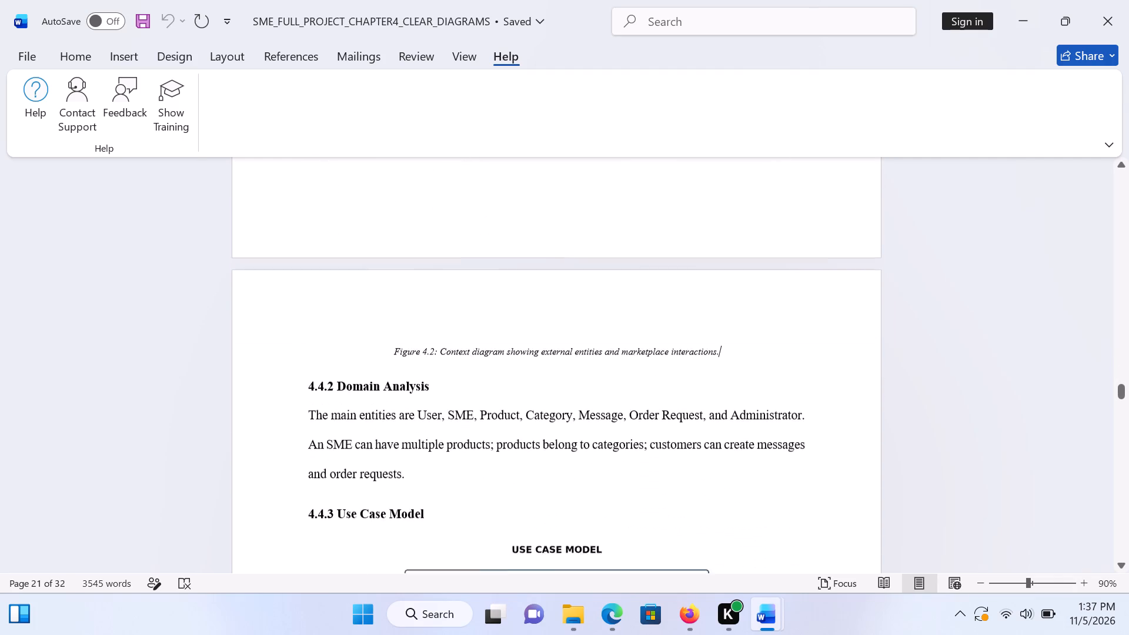
scroll(834, 352, "down", 12)
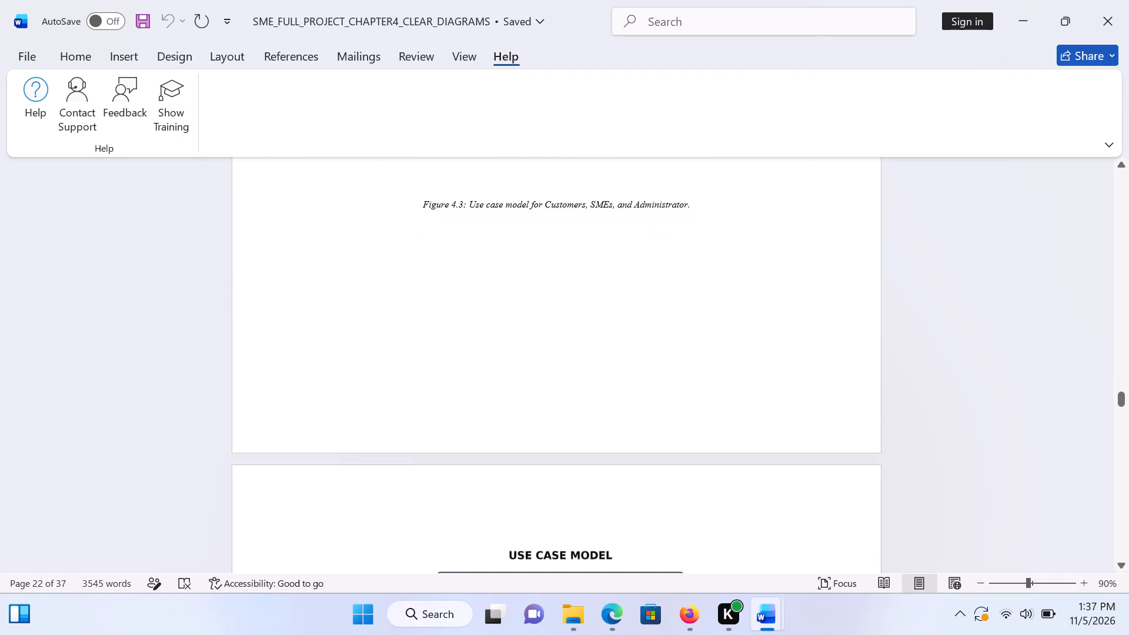
scroll(834, 352, "down", 6)
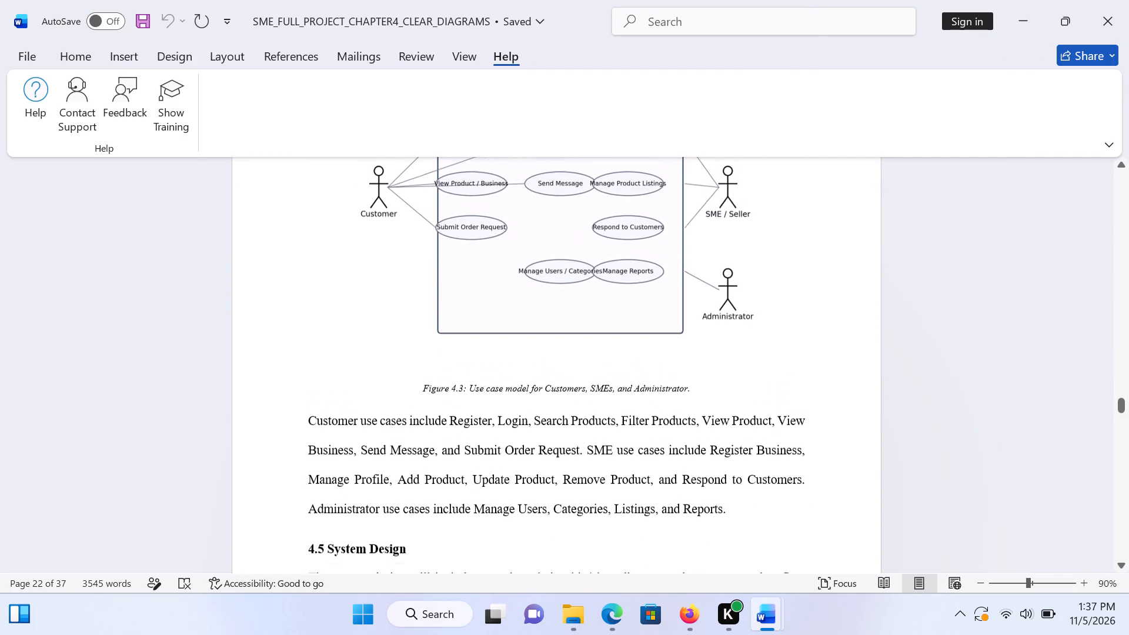
scroll(834, 352, "down", 6)
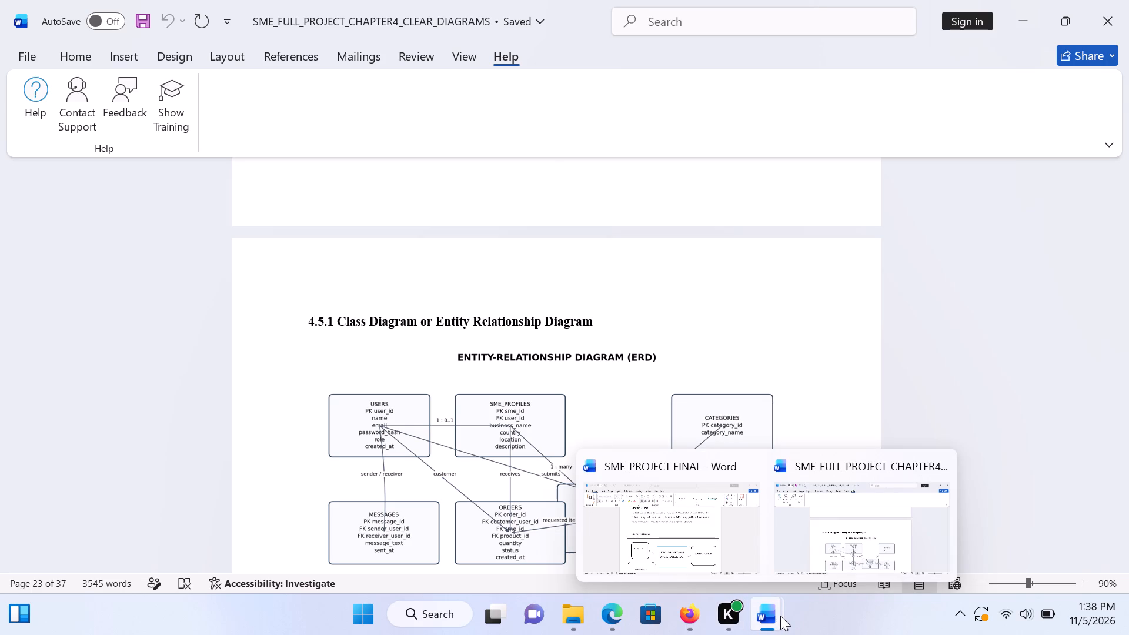
Return to SME_PROJECT FINAL and review the report from the context diagram through the ERD to the Chapter 5 testing sections.
left_click(780, 616)
left_click(691, 524)
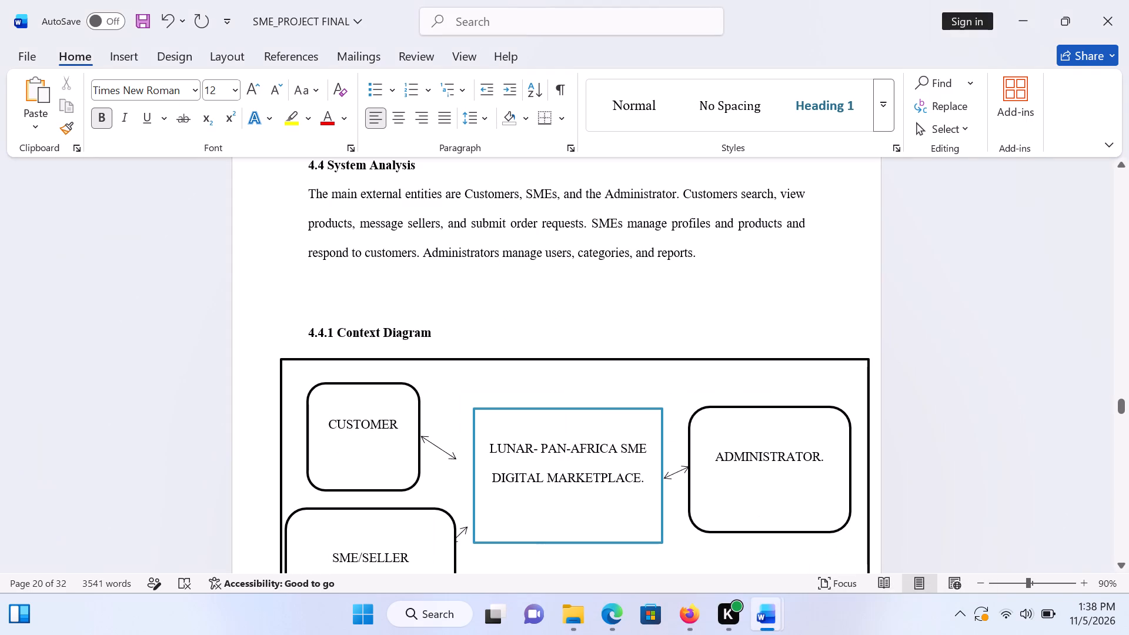
scroll(691, 524, "down", 16)
scroll(691, 524, "down", 7)
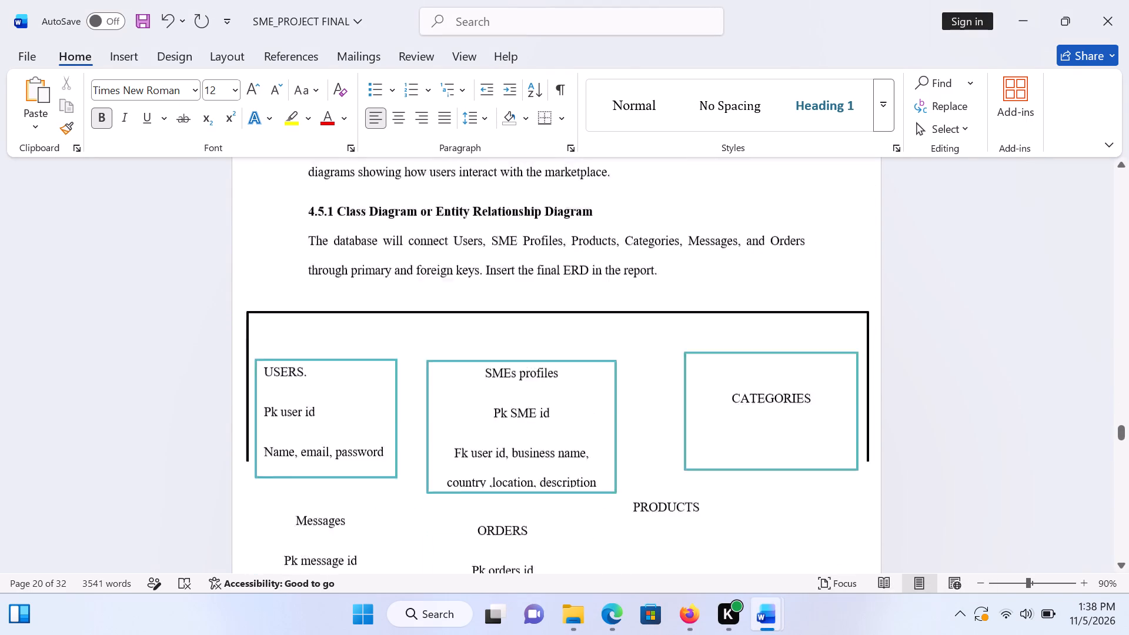
scroll(691, 524, "down", 14)
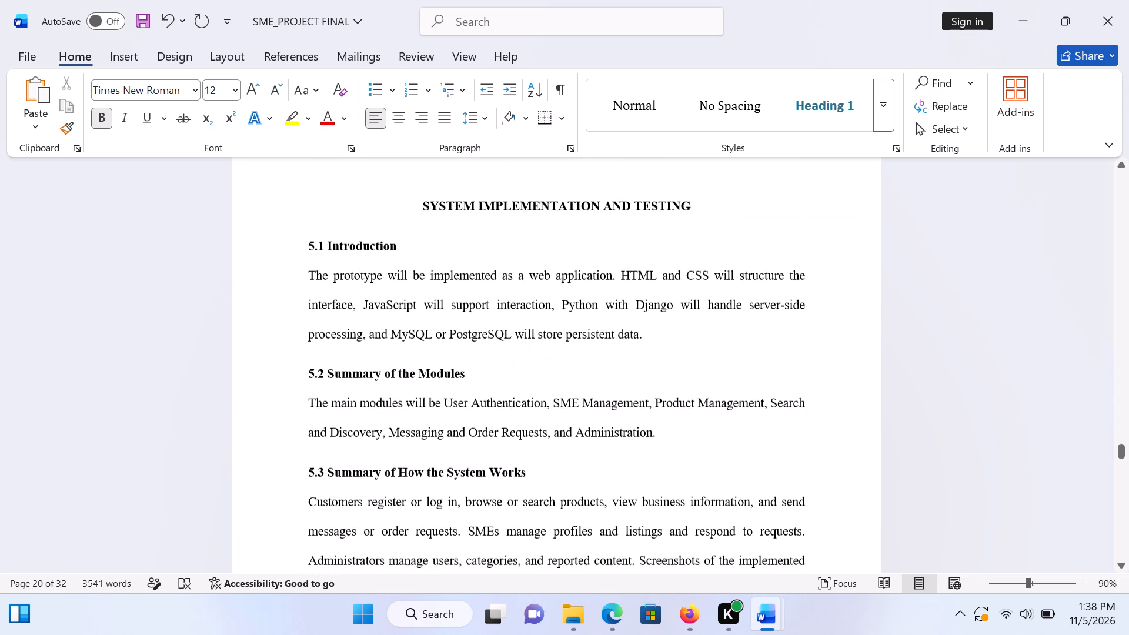
scroll(691, 524, "down", 6)
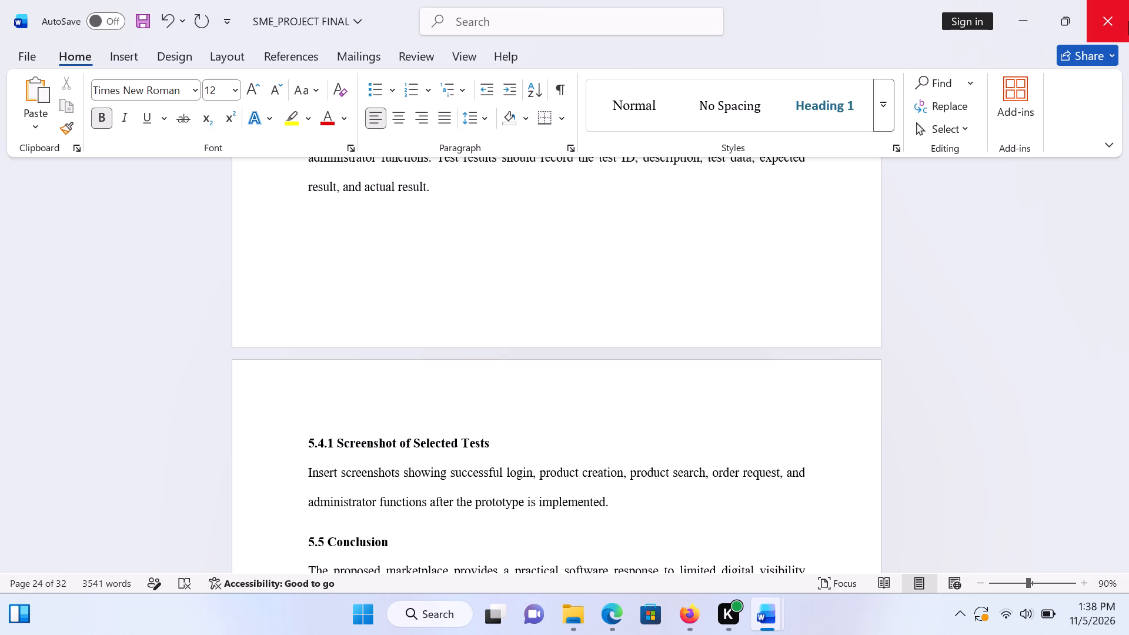
Save and close SME_PROJECT FINAL, and close the SME_FULL_PROJECT_CHAPTER4_CLEAR_DIAGRAMS document too.
left_click(1113, 24)
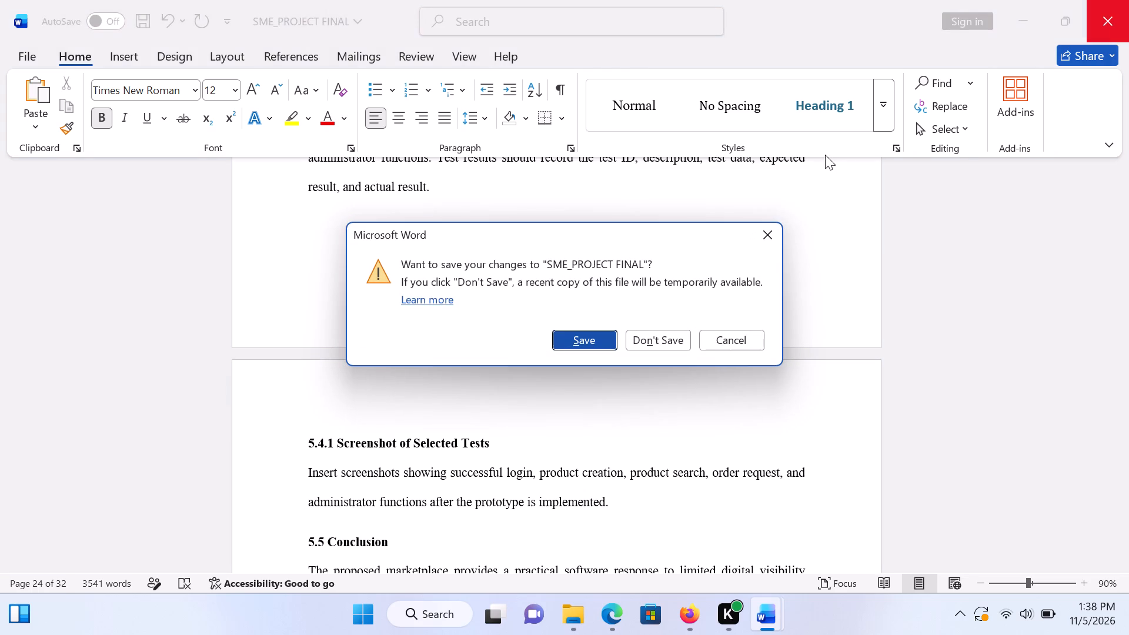
left_click(596, 336)
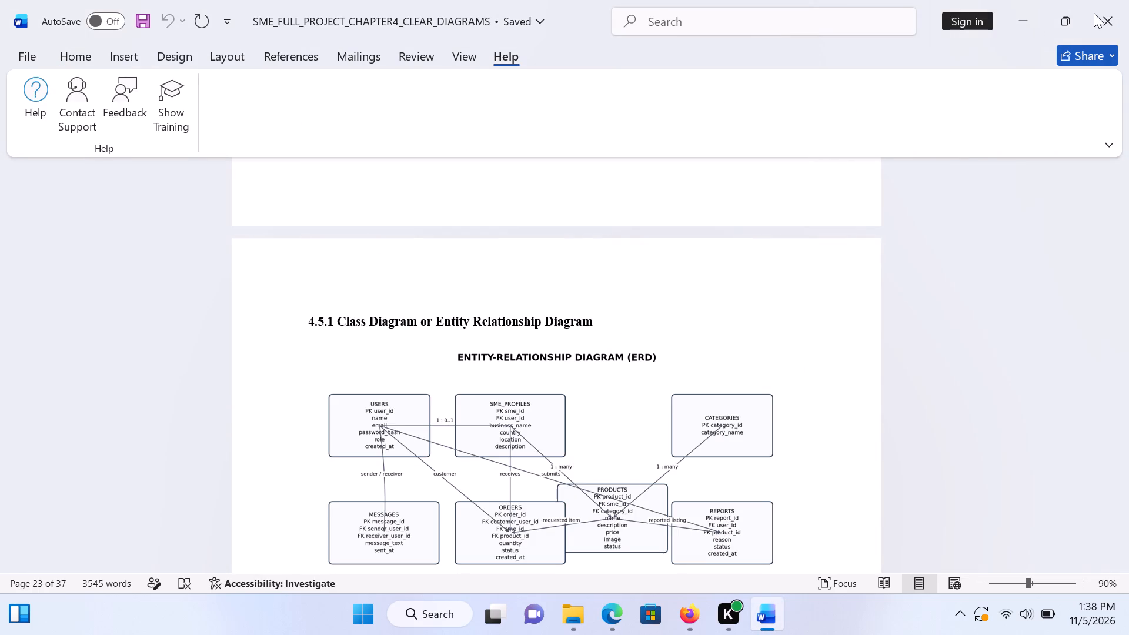
left_click(1094, 13)
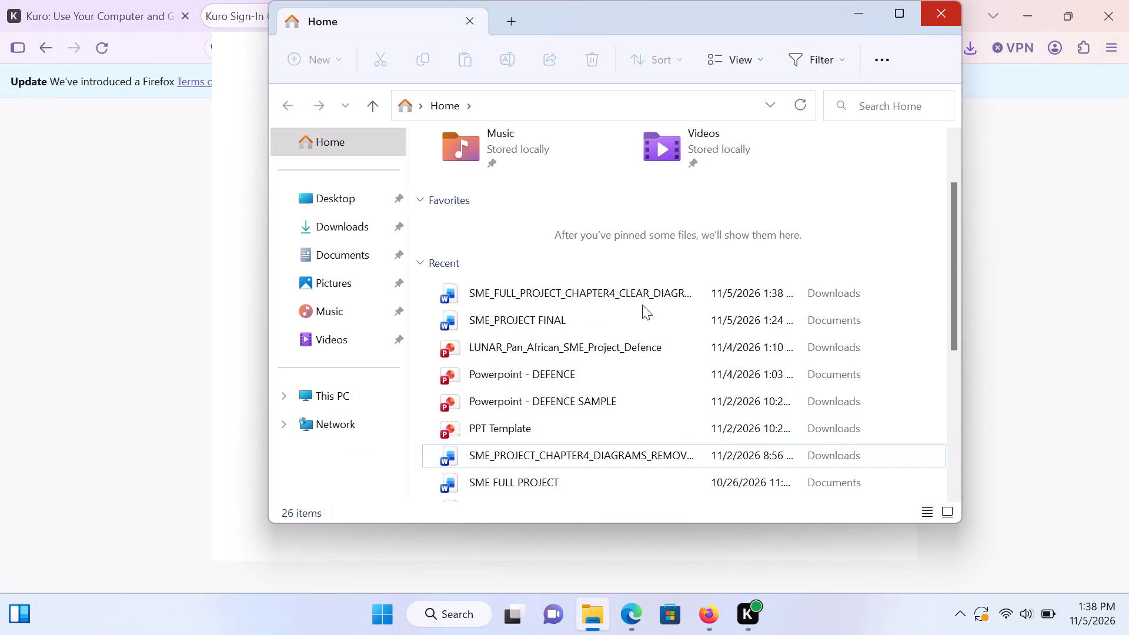
Open the recent presentation Powerpoint - DEFENCE and go to the General and Specific Objectives on slide 4.
left_click(617, 370)
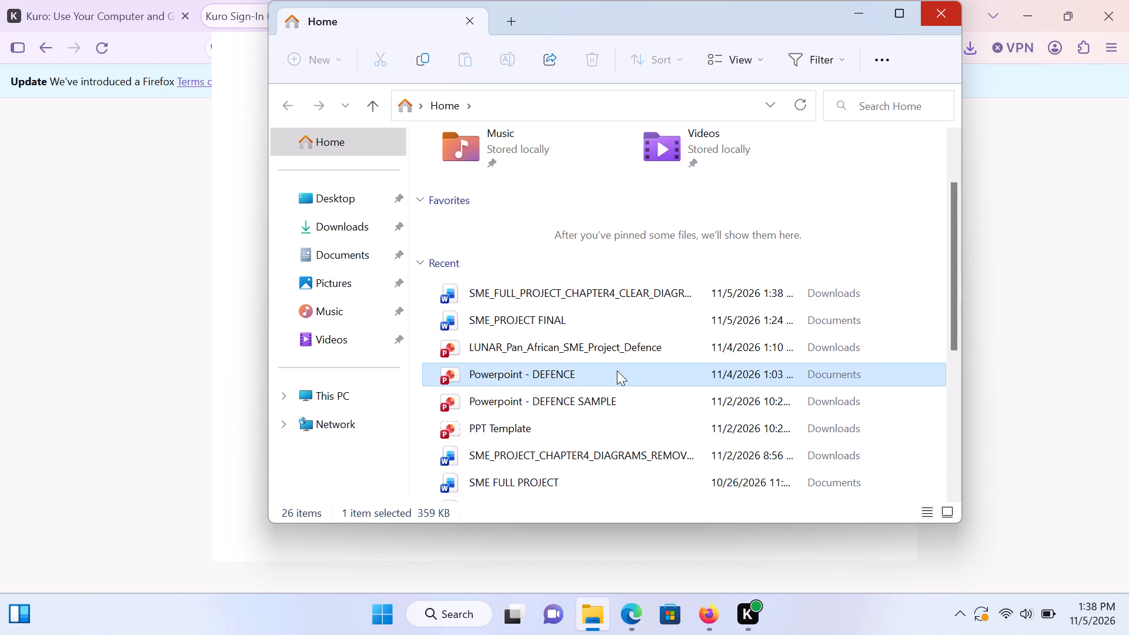
double_click(617, 370)
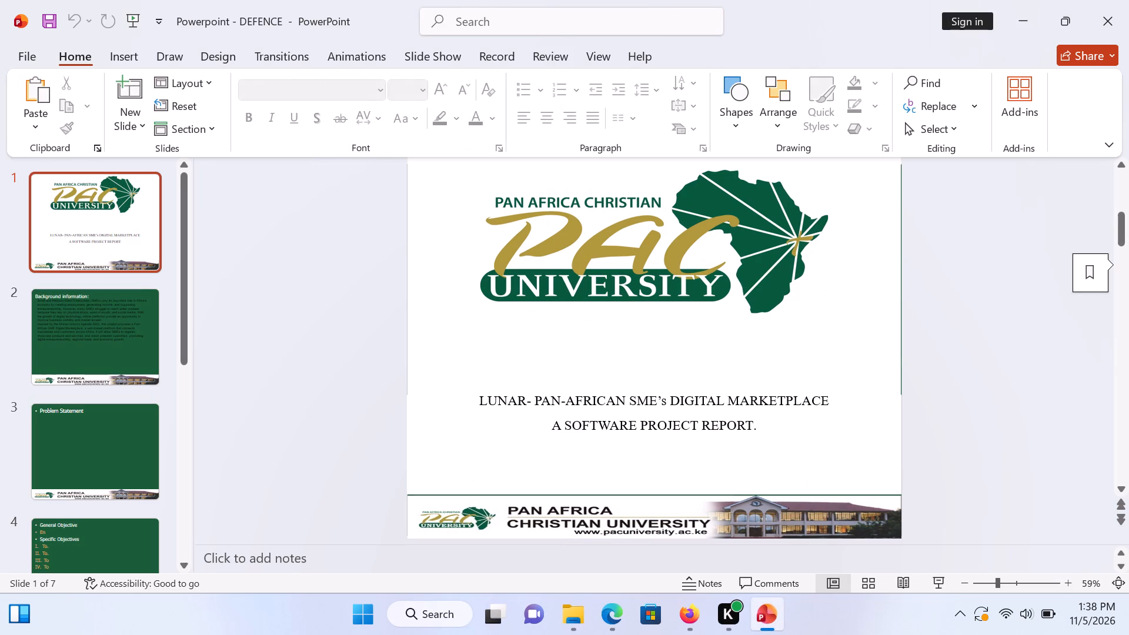
left_click(109, 433)
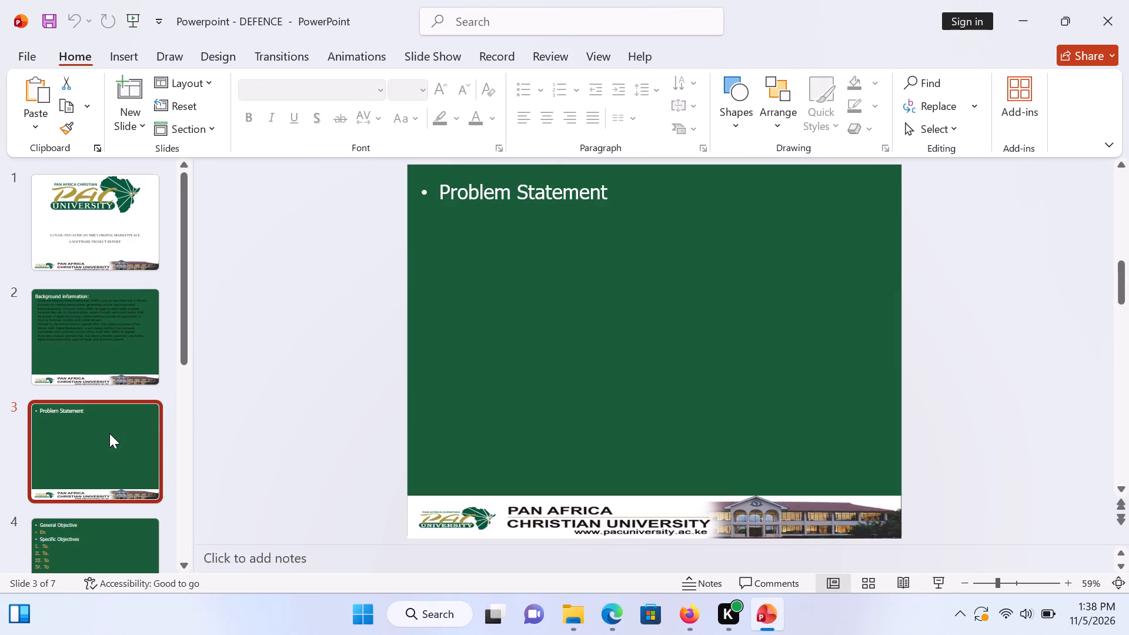
left_click(57, 544)
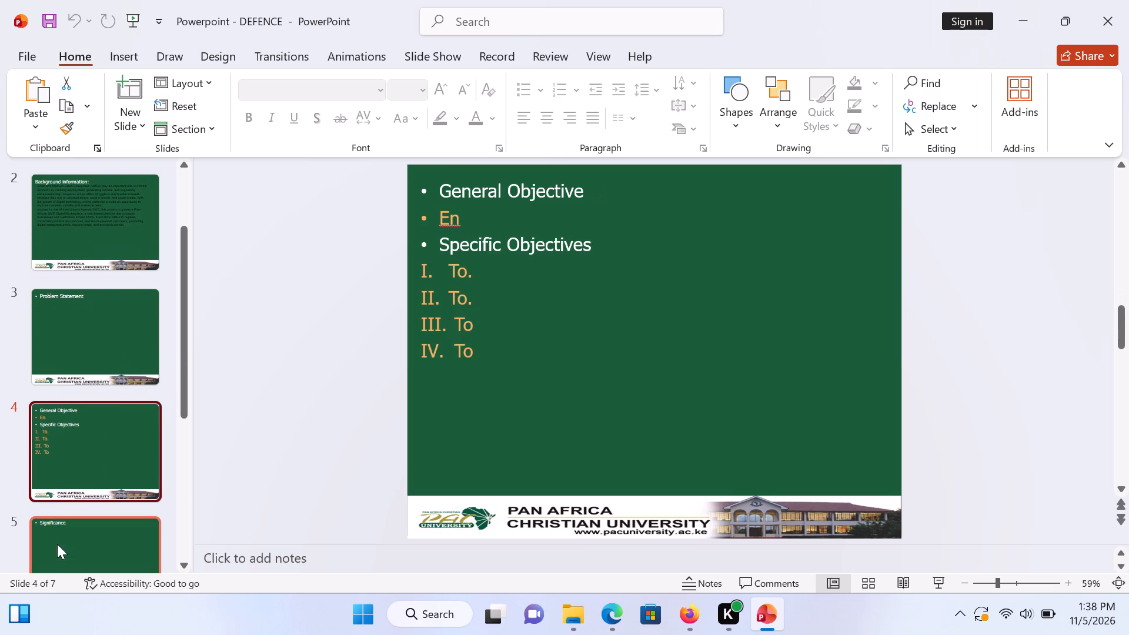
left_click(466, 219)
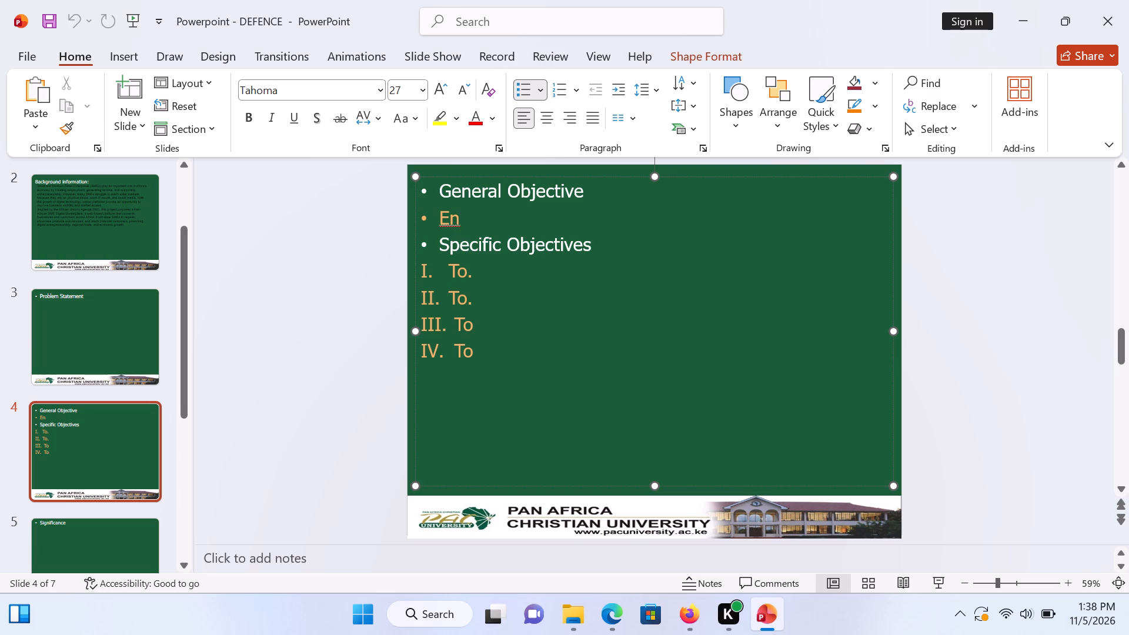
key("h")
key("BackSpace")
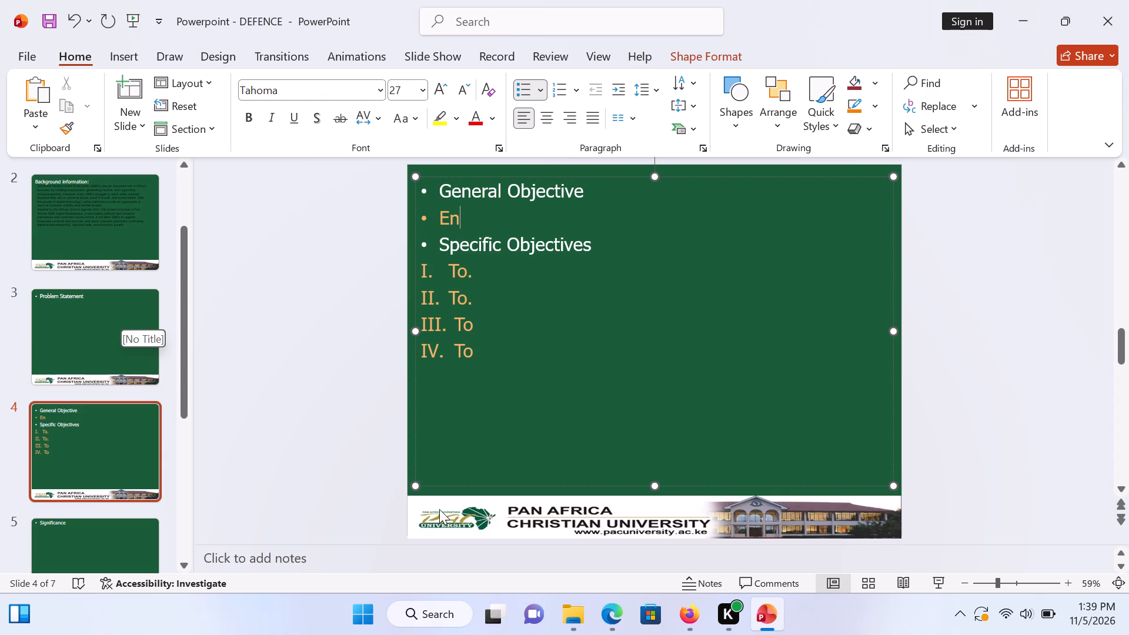
Switch to Word and reopen the recent document SME_PROJECT FINAL.
left_click(434, 608)
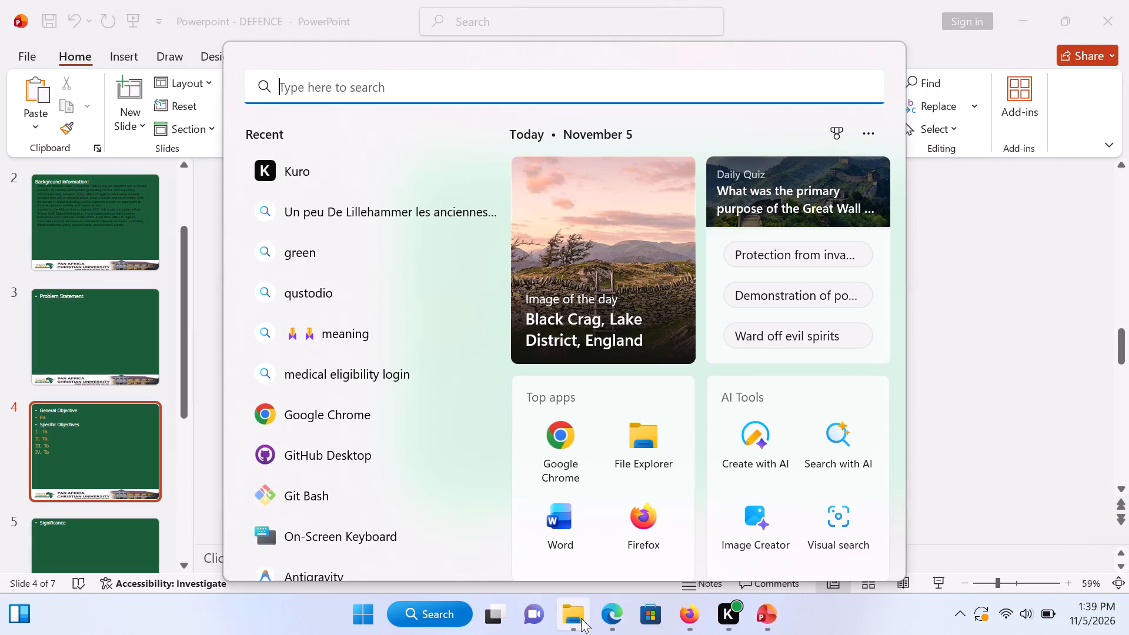
left_click(561, 512)
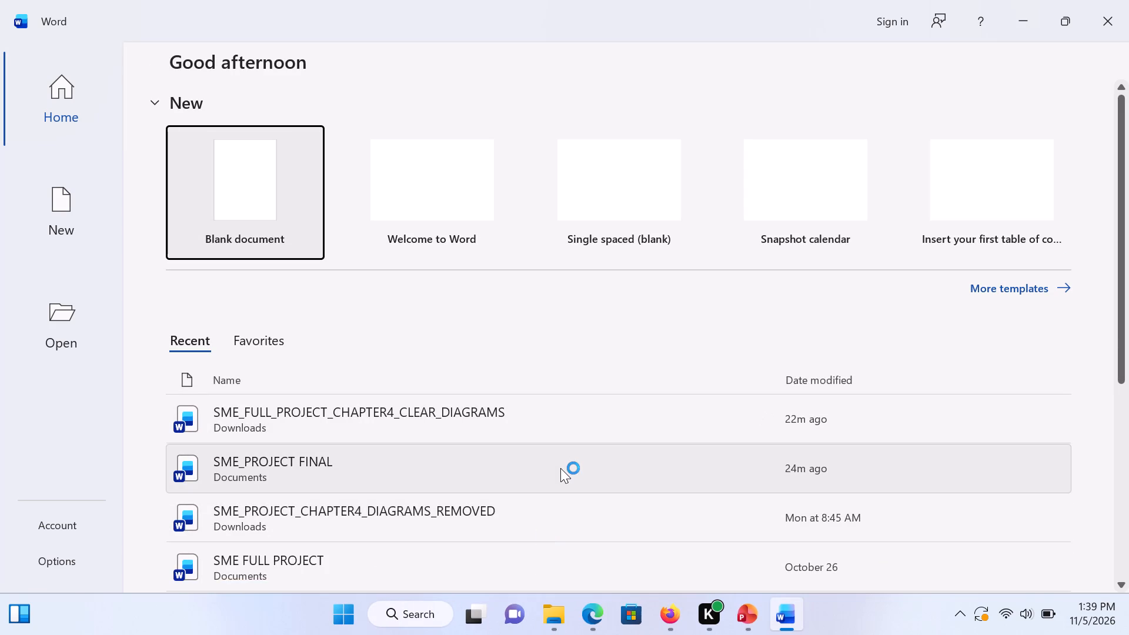
double_click(560, 468)
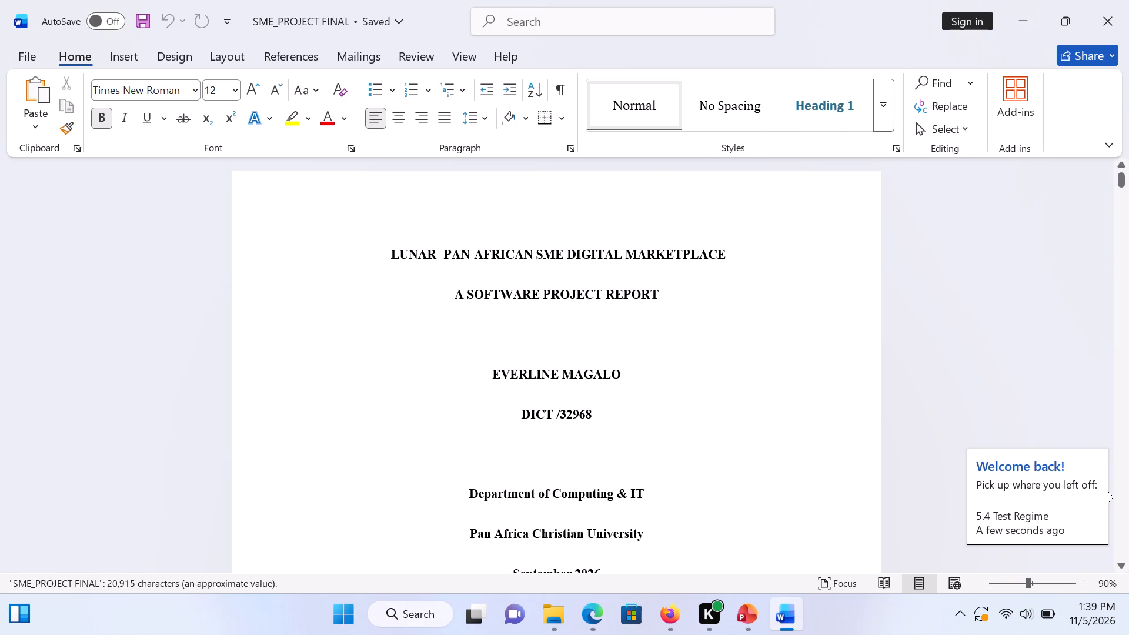
Skim the SME_PROJECT FINAL report from the title page through to section 4.4.2 Domain Analysis in Chapter Four.
scroll(751, 563, "down", 14)
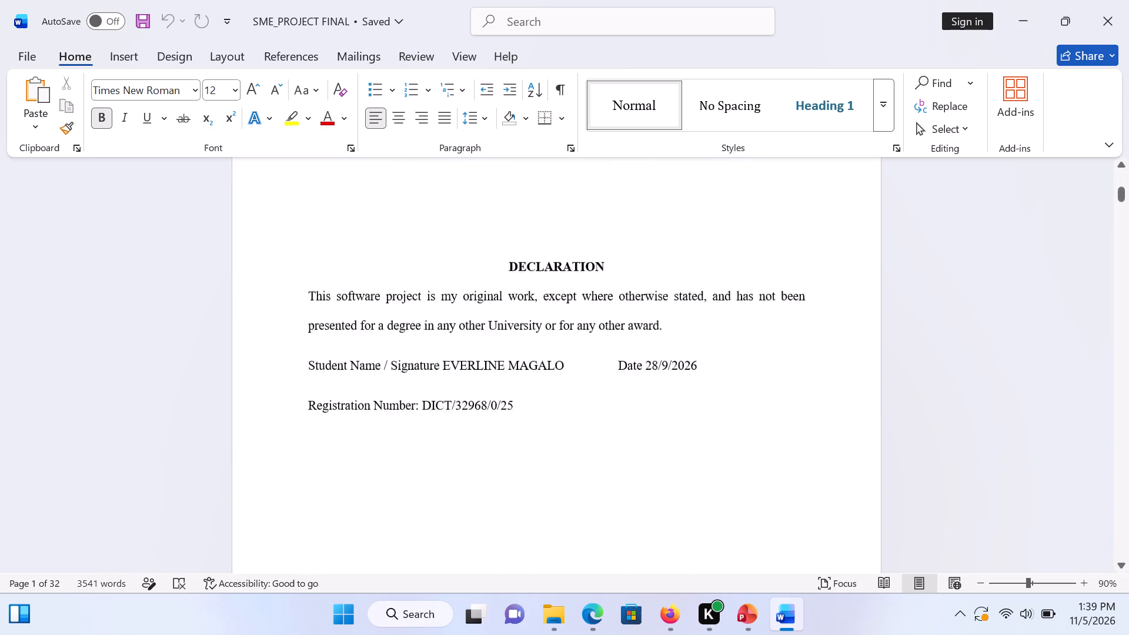
scroll(751, 563, "down", 18)
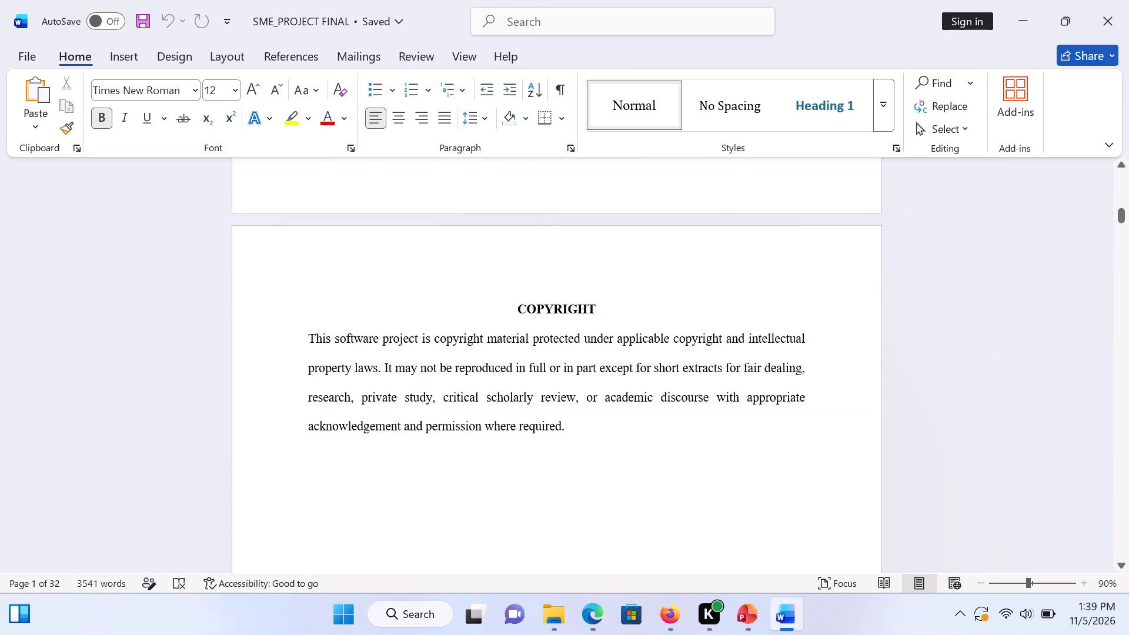
scroll(751, 563, "down", 12)
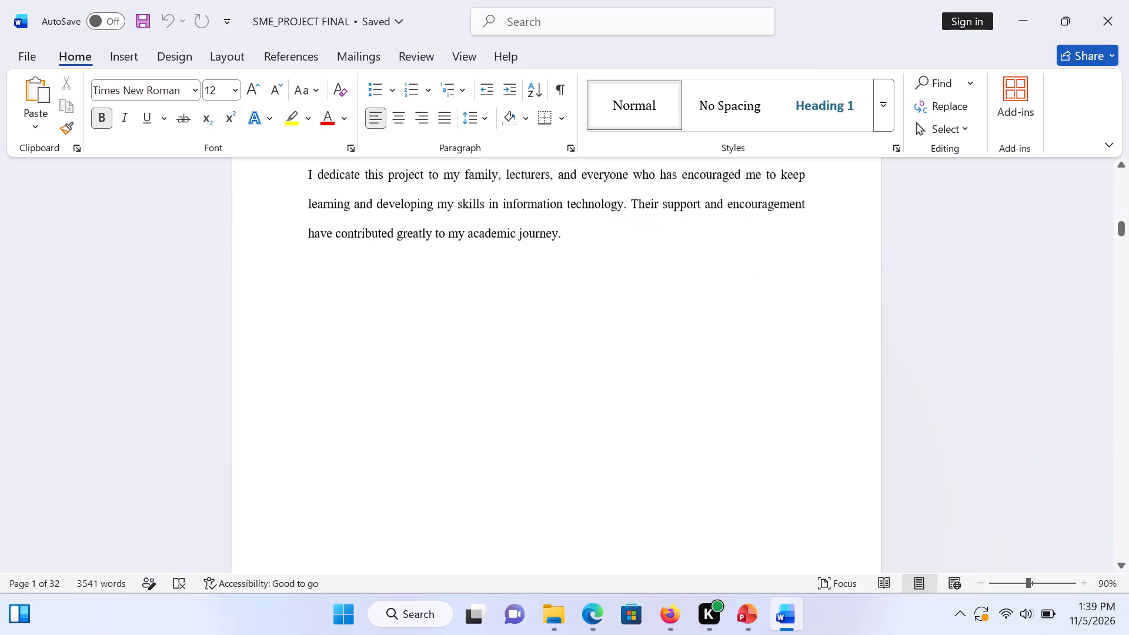
scroll(751, 563, "down", 12)
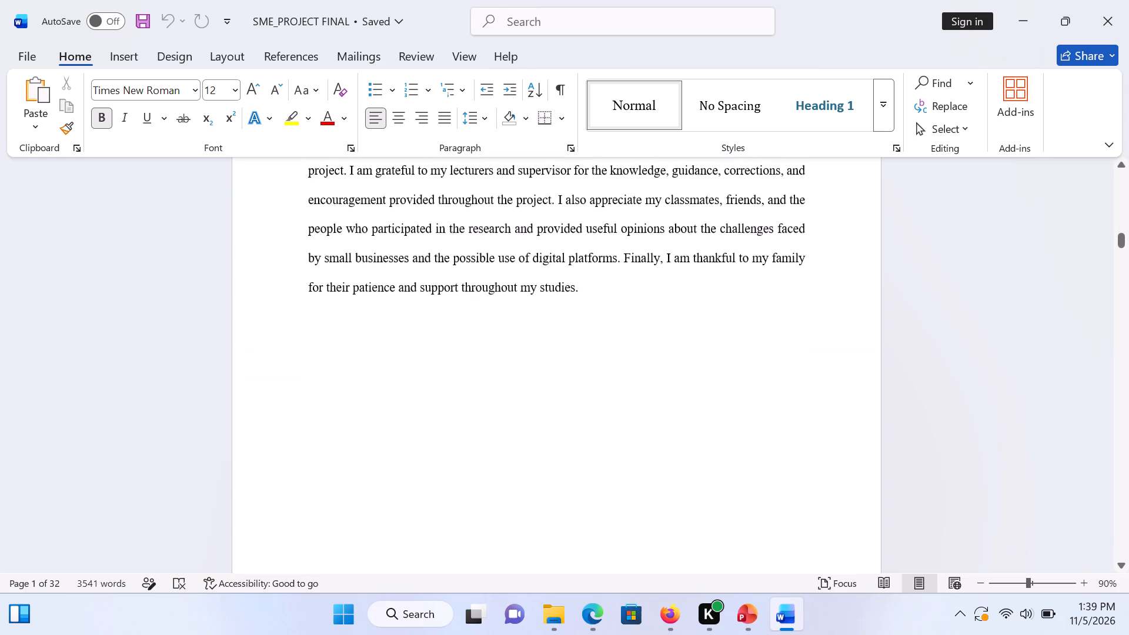
scroll(751, 563, "down", 9)
scroll(751, 563, "down", 12)
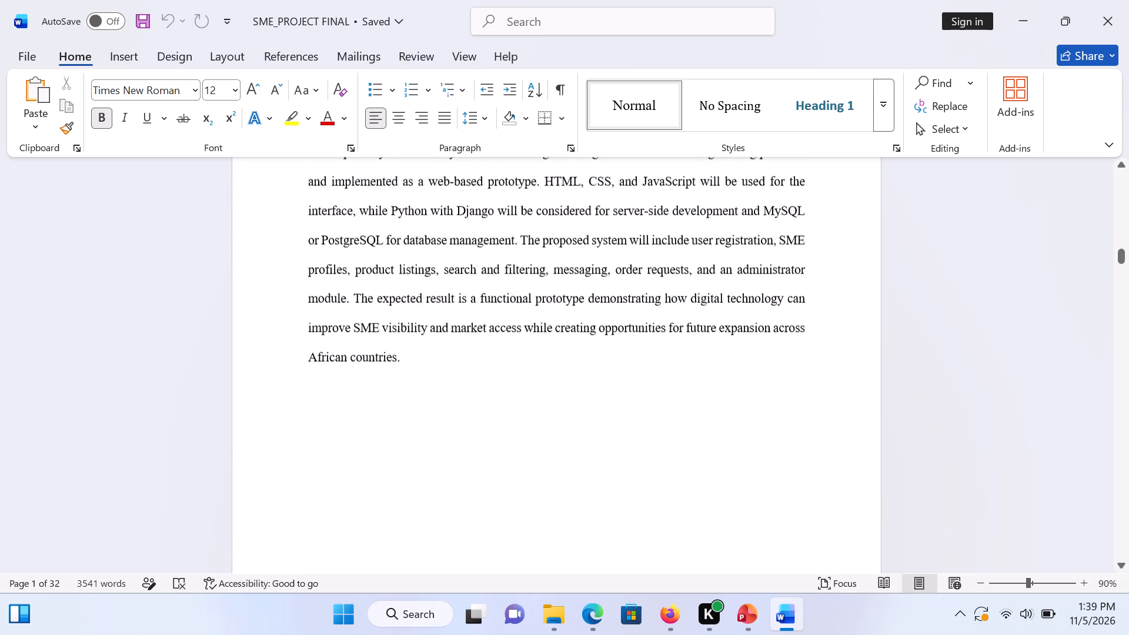
scroll(751, 563, "down", 20)
scroll(751, 563, "down", 6)
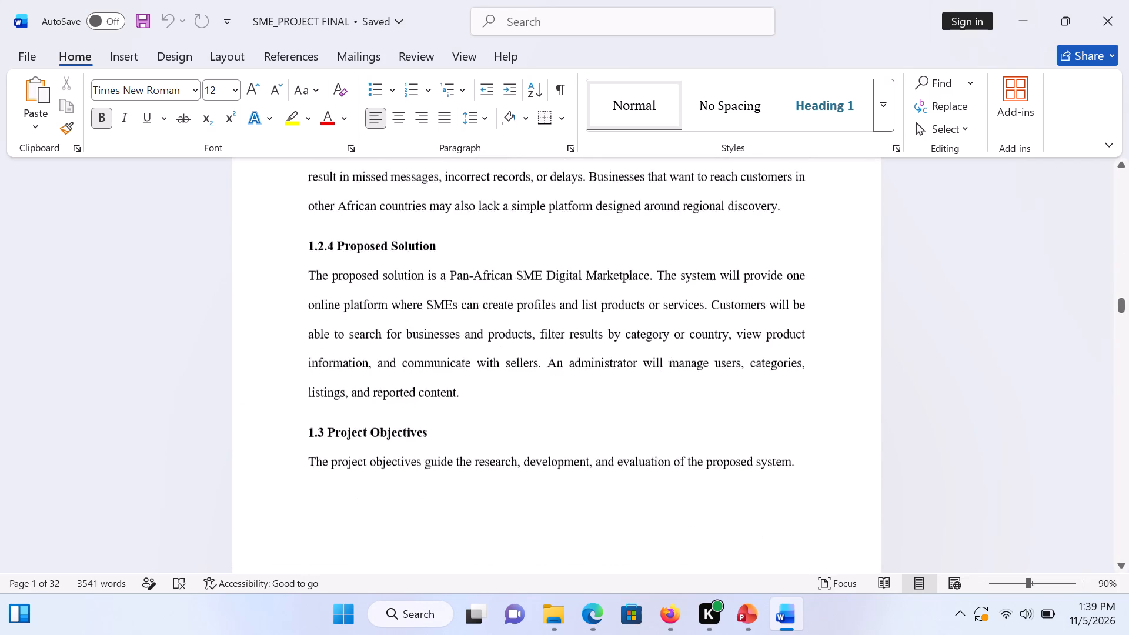
scroll(751, 563, "down", 7)
scroll(751, 563, "down", 14)
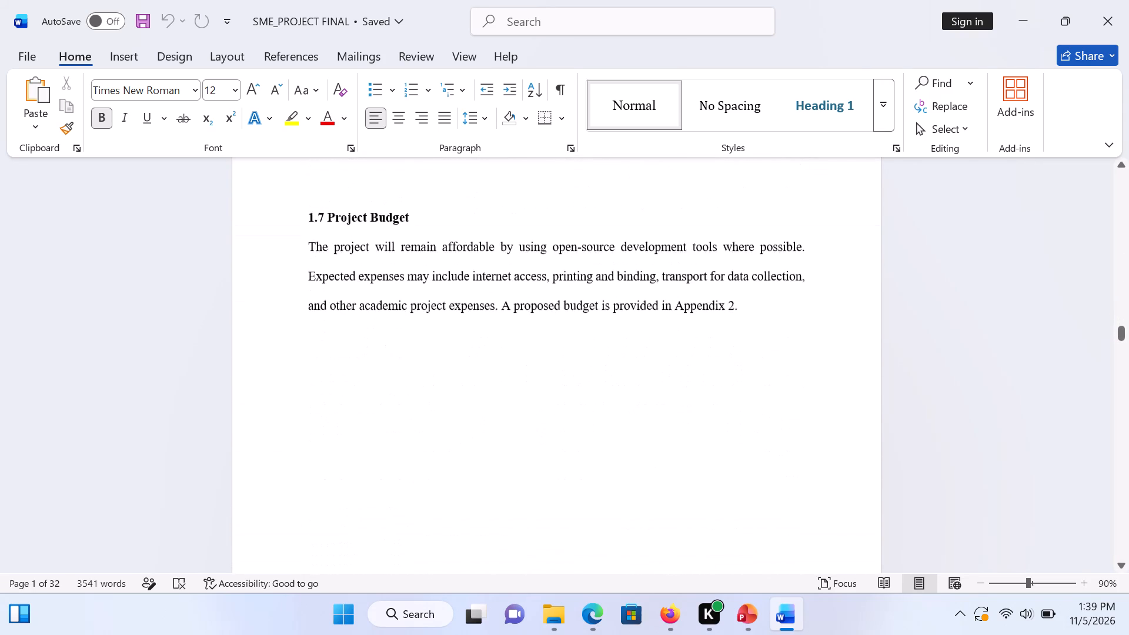
scroll(751, 563, "down", 20)
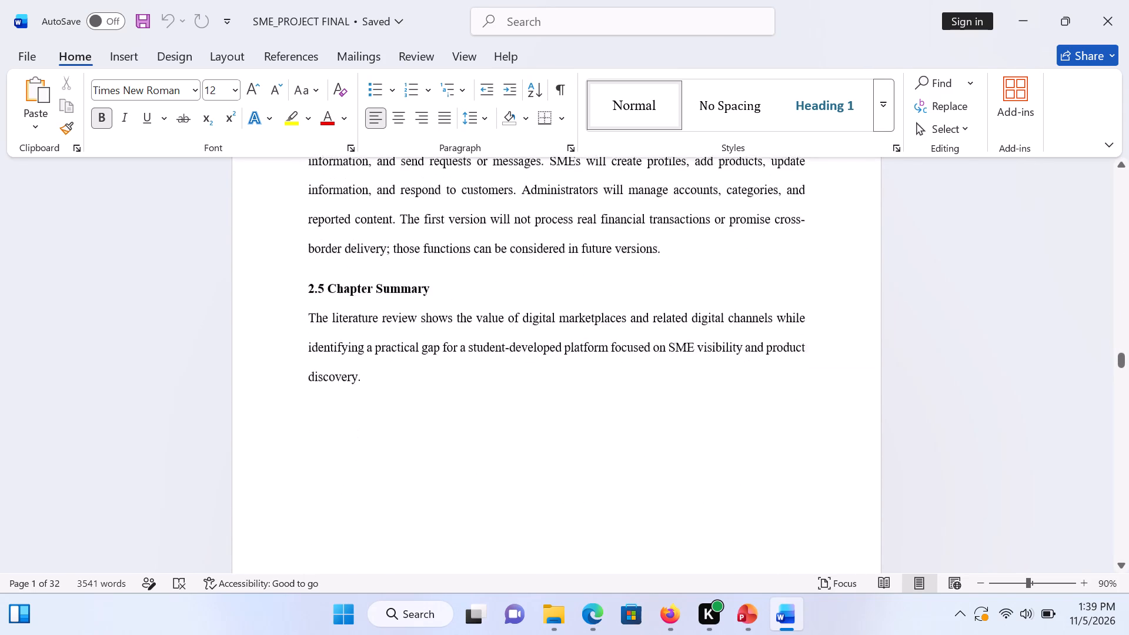
scroll(751, 563, "down", 20)
scroll(751, 563, "down", 4)
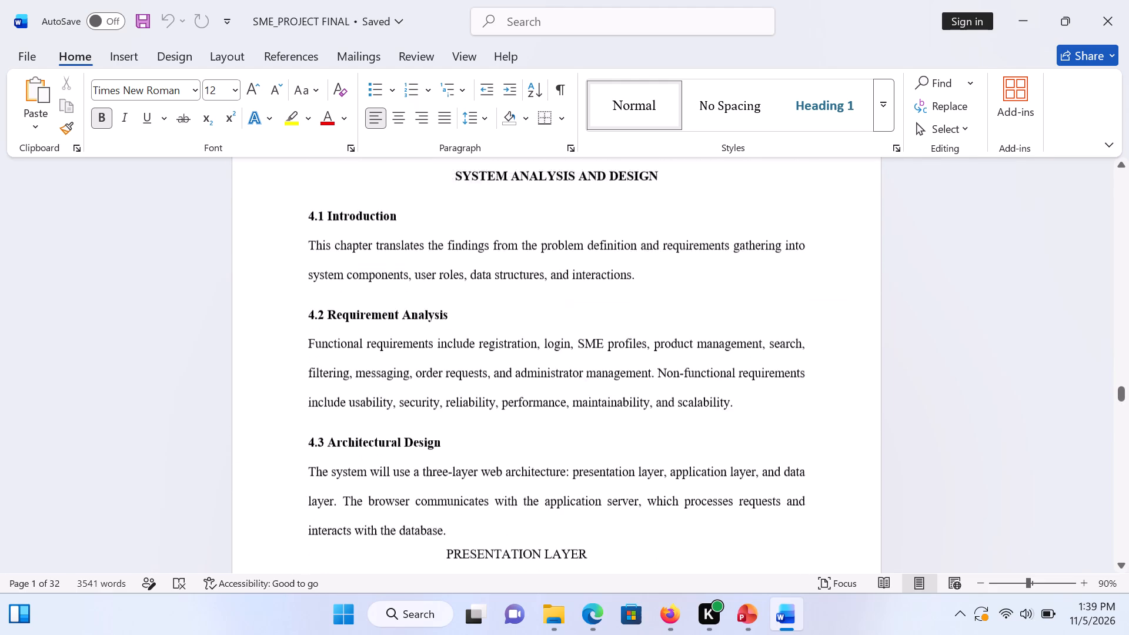
scroll(751, 563, "down", 5)
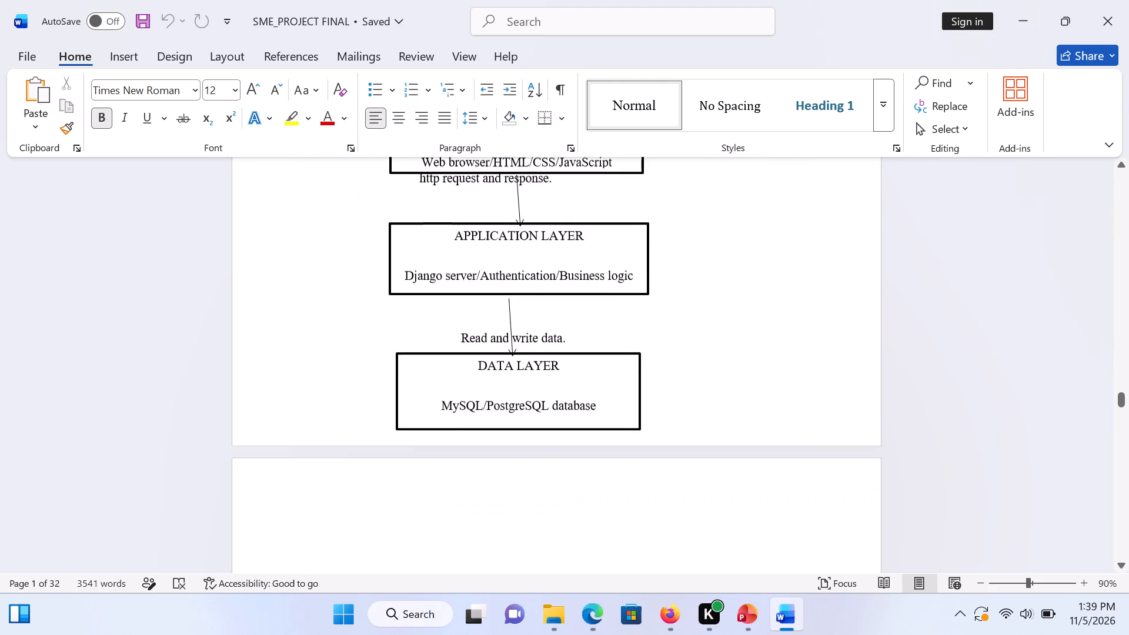
scroll(751, 563, "down", 11)
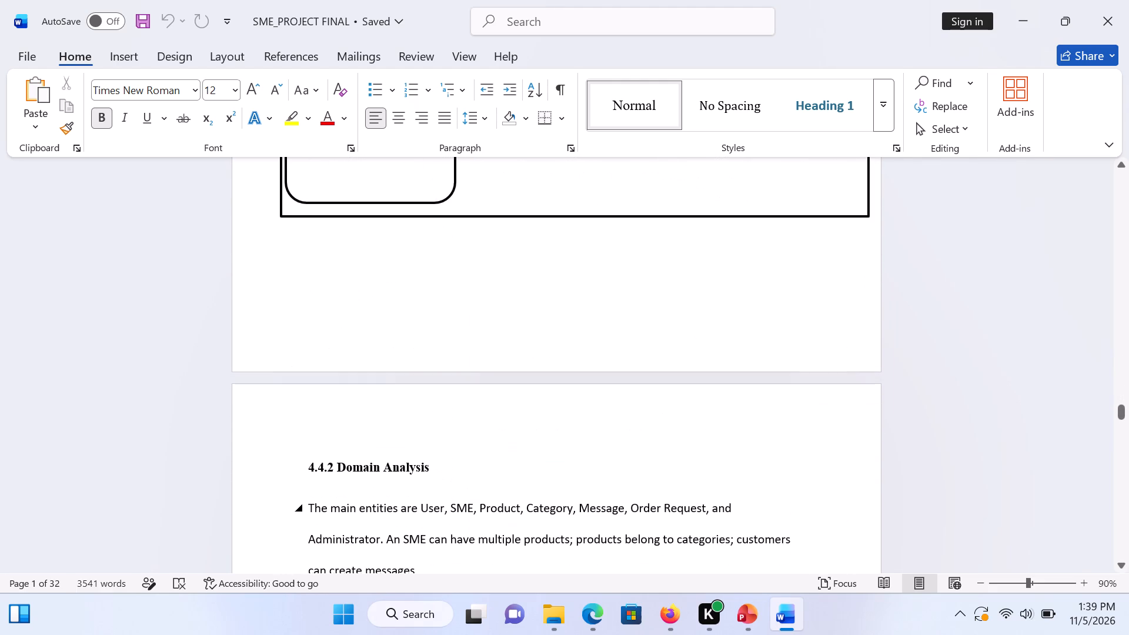
scroll(751, 563, "down", 3)
Look back through the report from Chapter Four to section 1.2 Problem Definition in Chapter One.
scroll(751, 563, "up", 18)
scroll(751, 563, "up", 10)
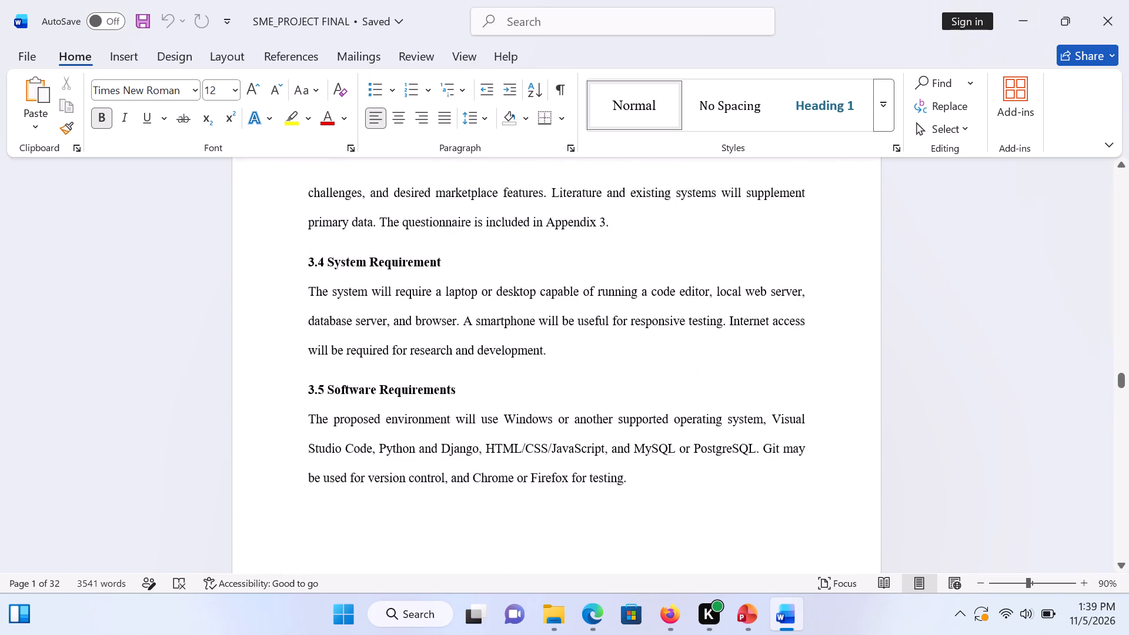
scroll(751, 563, "up", 18)
scroll(751, 563, "up", 7)
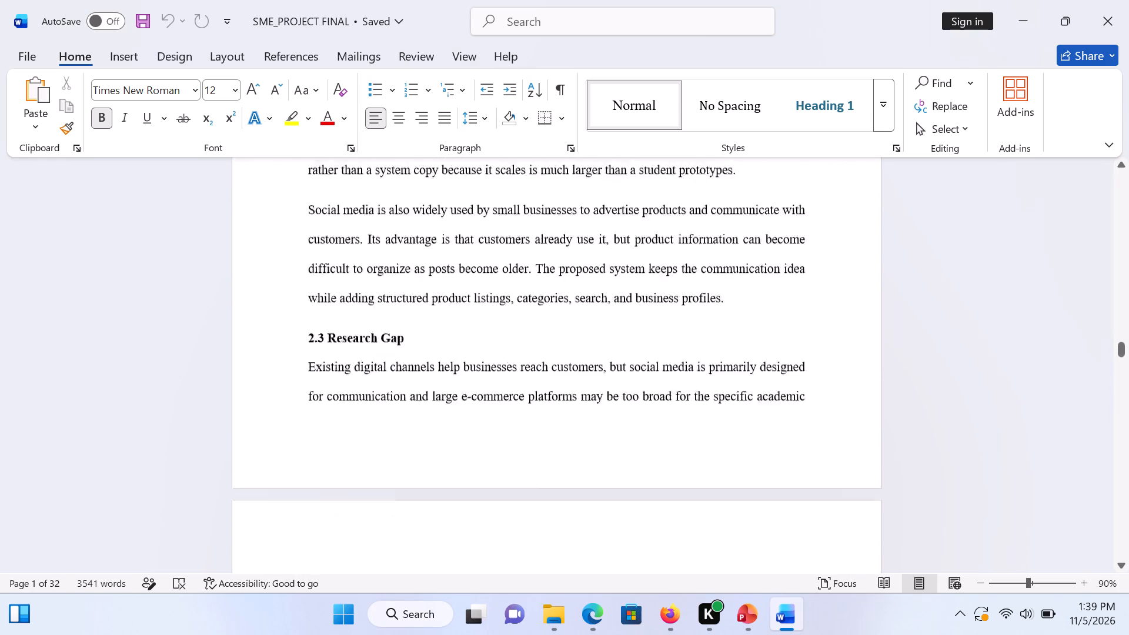
scroll(751, 563, "up", 20)
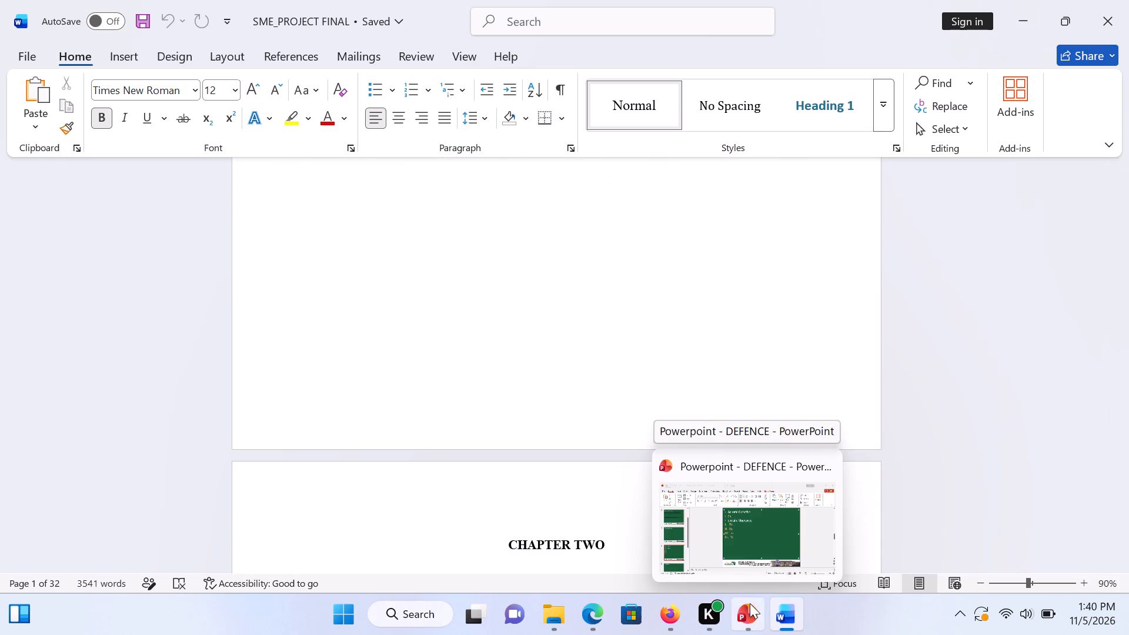
scroll(571, 389, "up", 8)
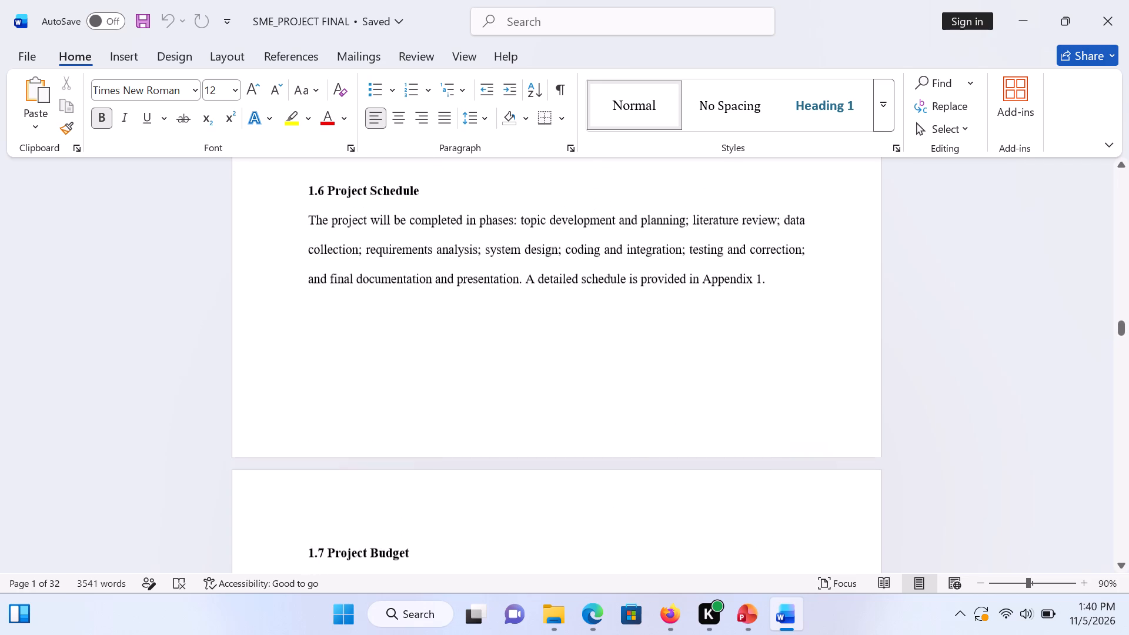
scroll(571, 389, "up", 19)
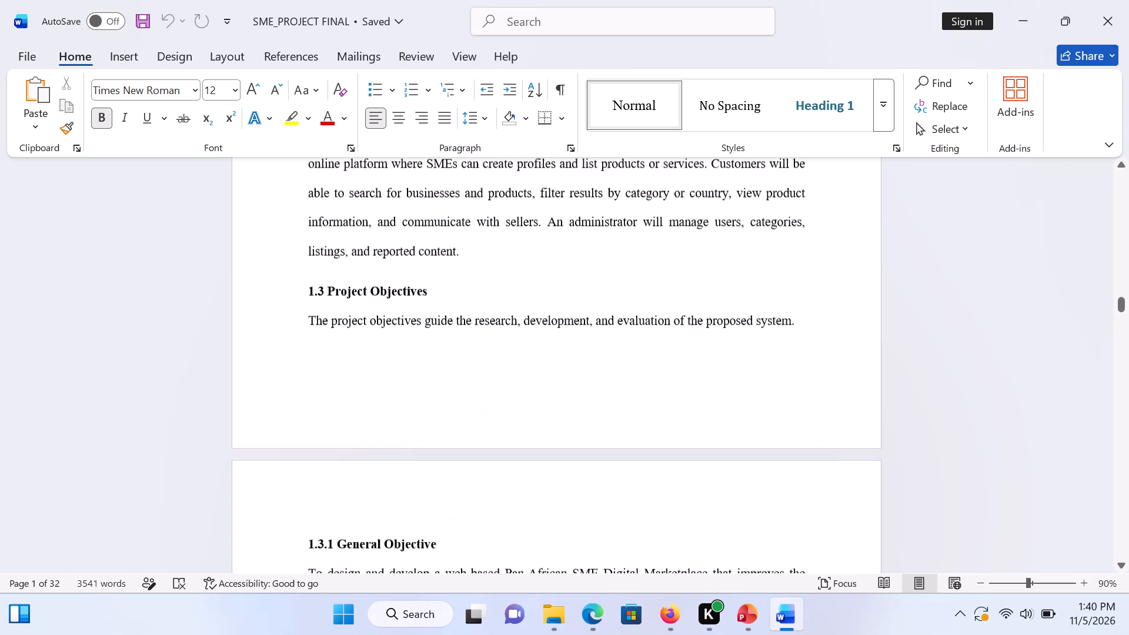
scroll(571, 389, "up", 5)
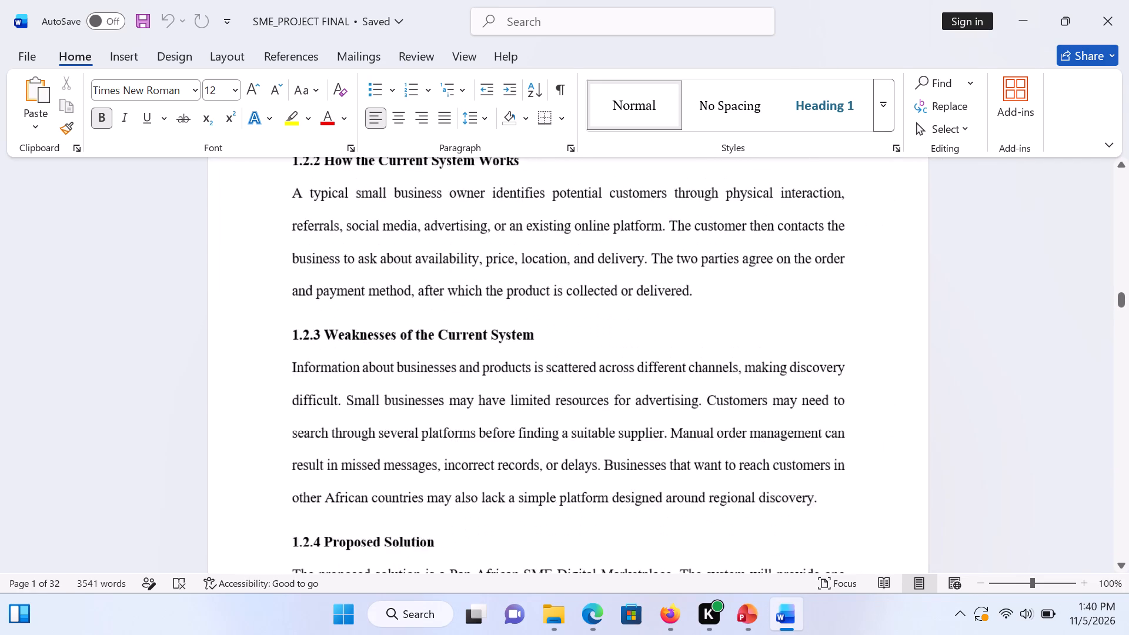
scroll(570, 402, "up", 14)
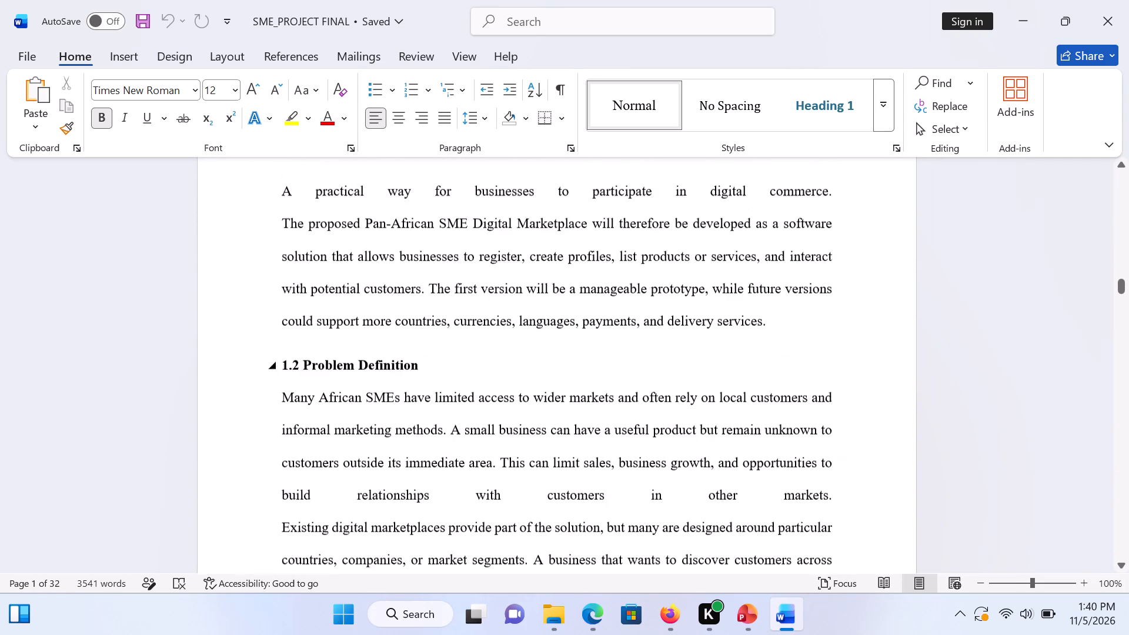
right_click_drag(569, 407, 569, 396)
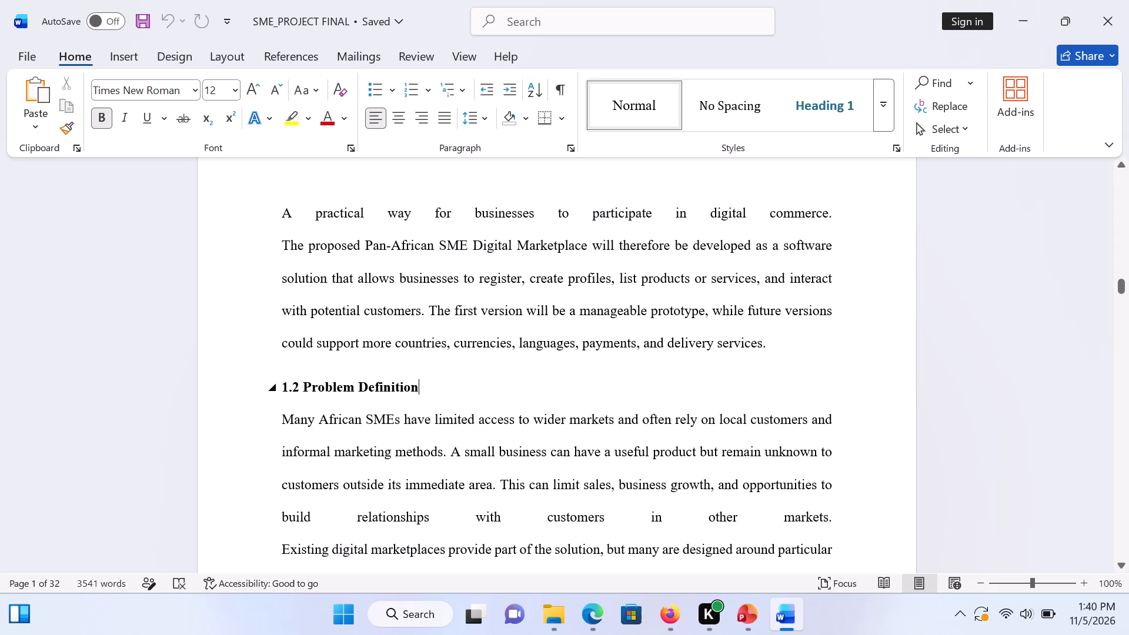
Read the Chapter One introduction, covering 1.1 Background Information and 1.2 Problem Definition.
scroll(569, 396, "up", 7)
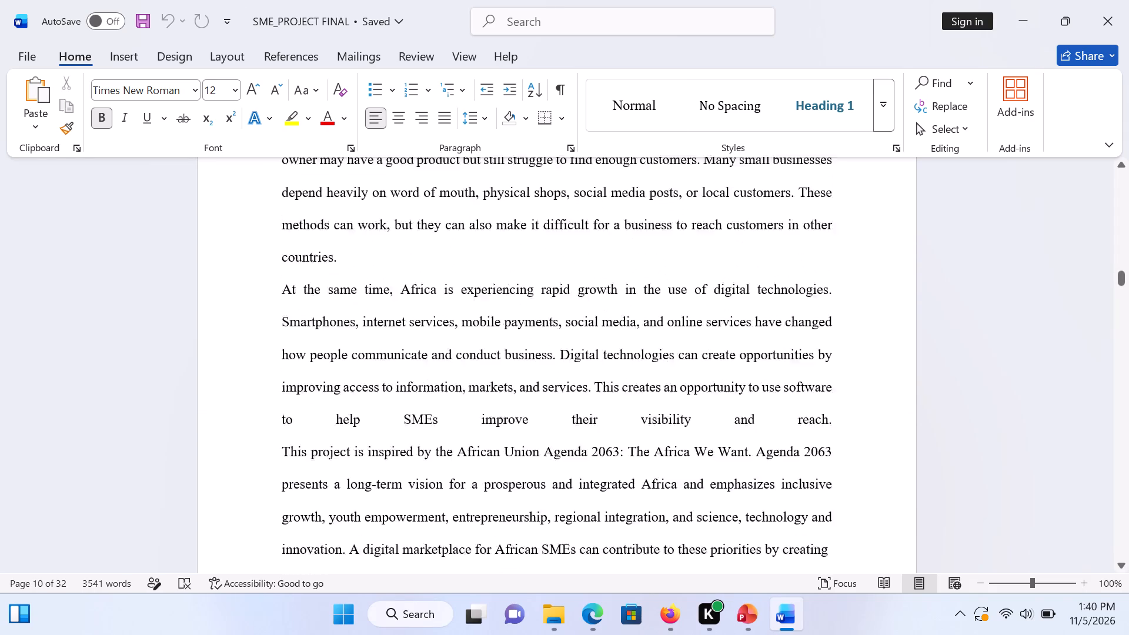
scroll(569, 396, "up", 5)
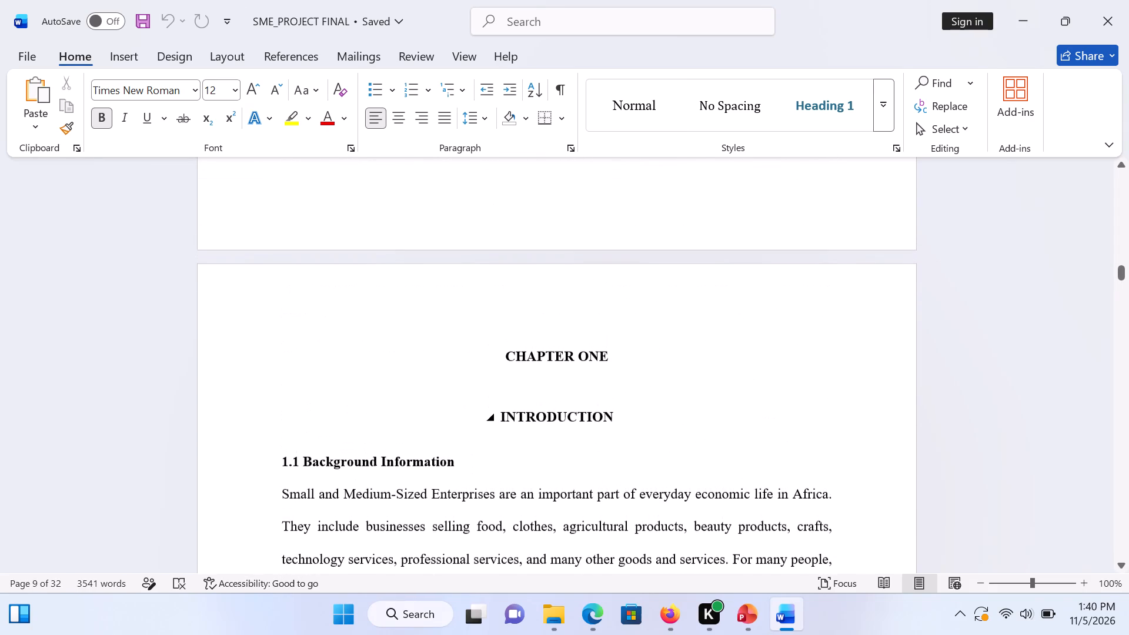
scroll(569, 396, "down", 1)
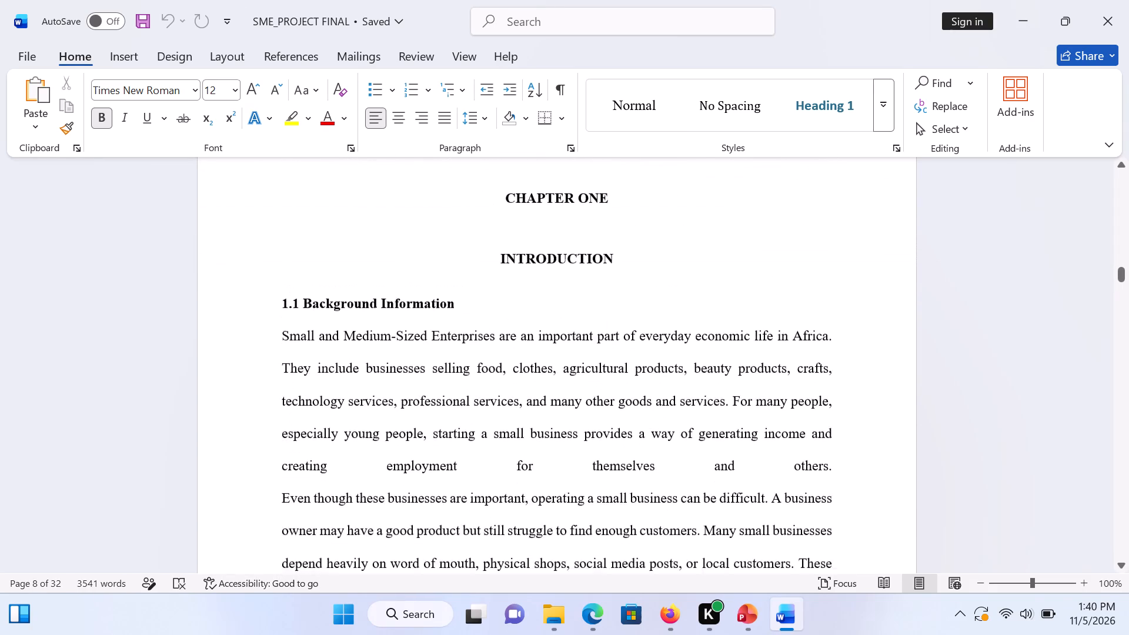
scroll(569, 396, "down", 12)
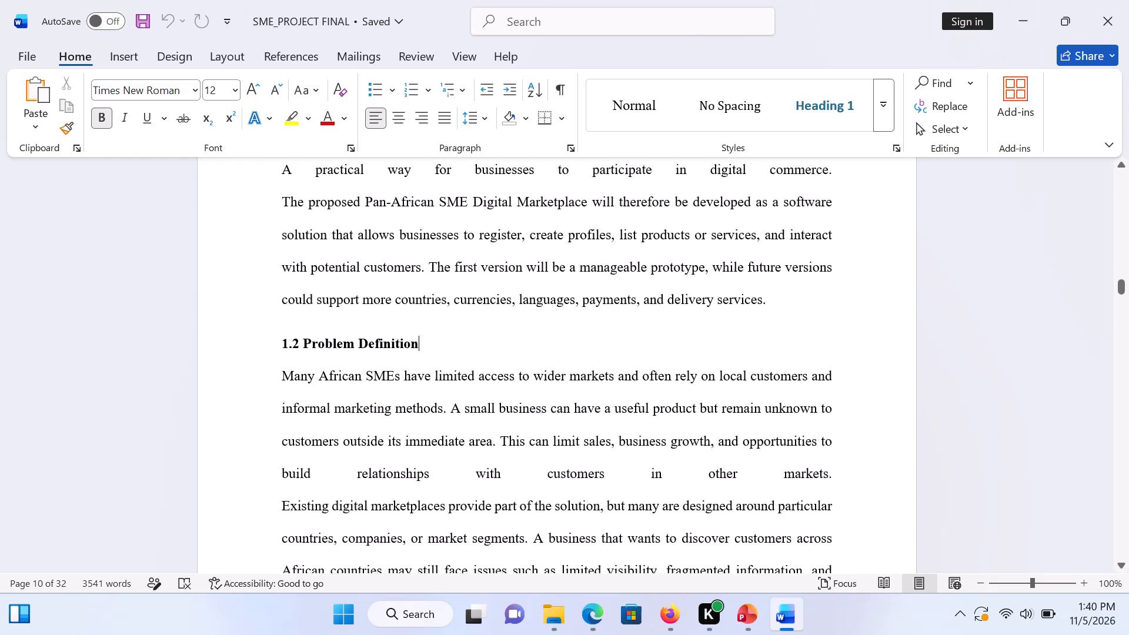
scroll(569, 396, "down", 4)
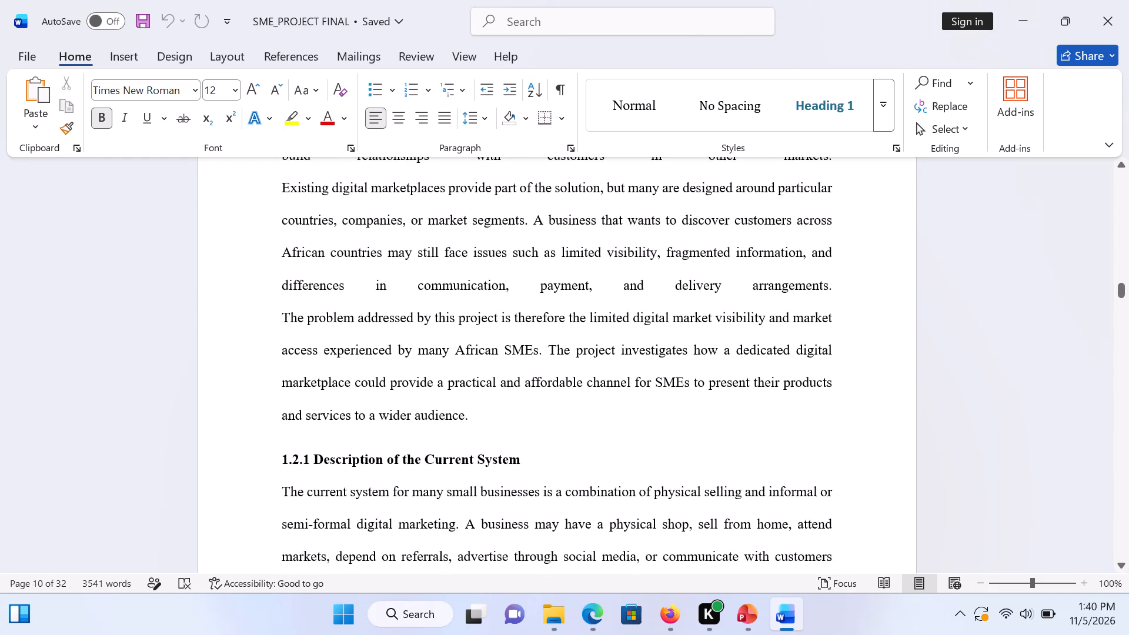
scroll(569, 396, "up", 5)
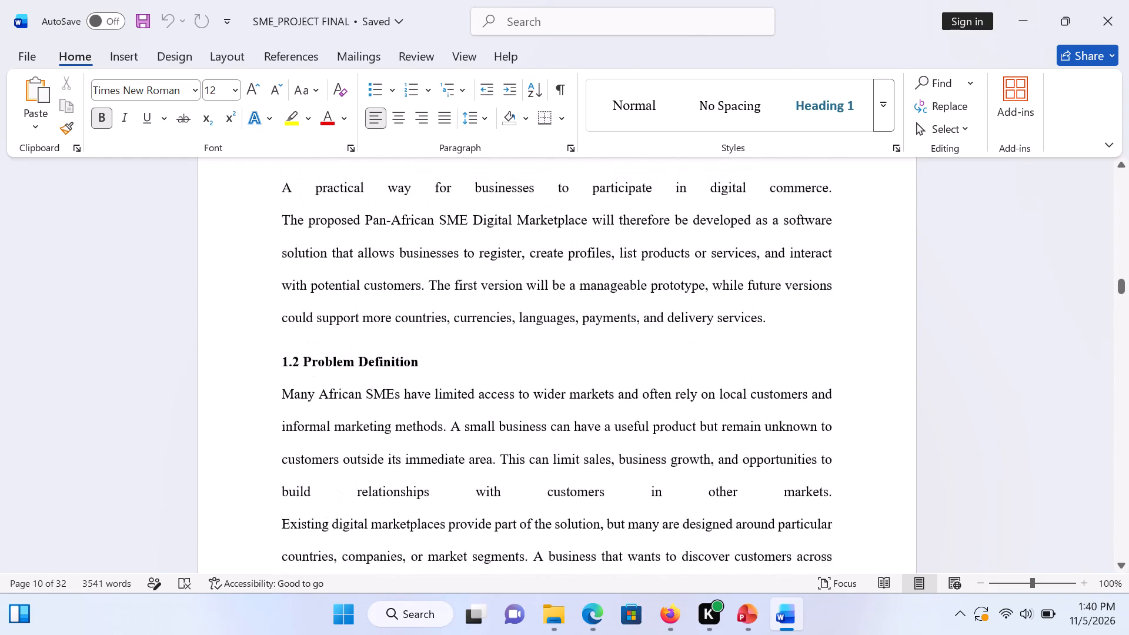
scroll(569, 396, "down", 1)
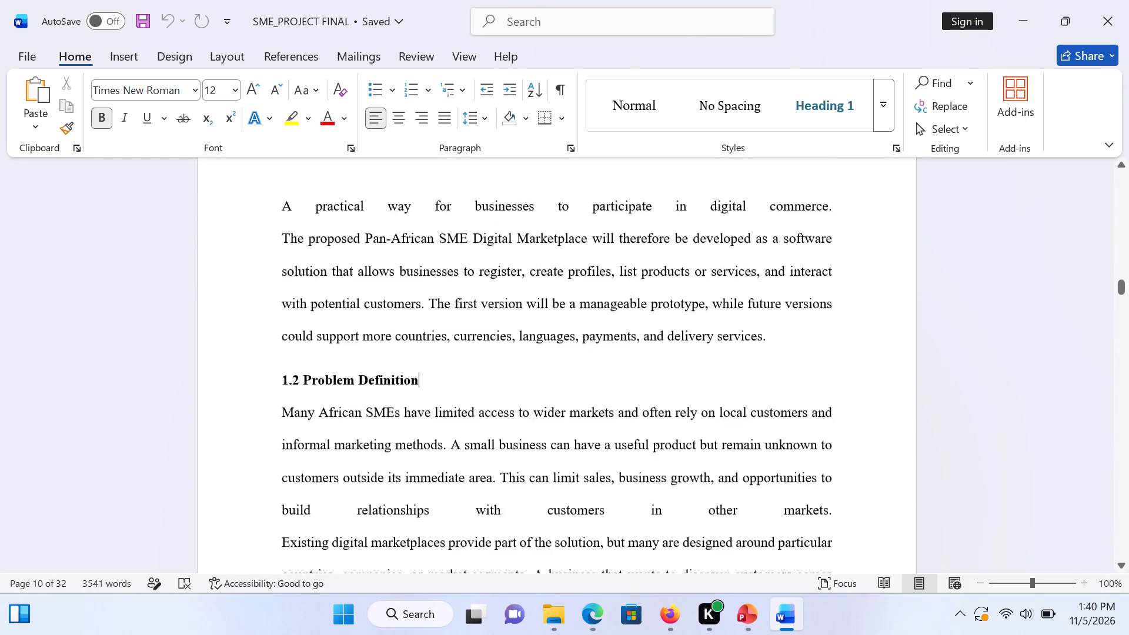
scroll(569, 396, "down", 3)
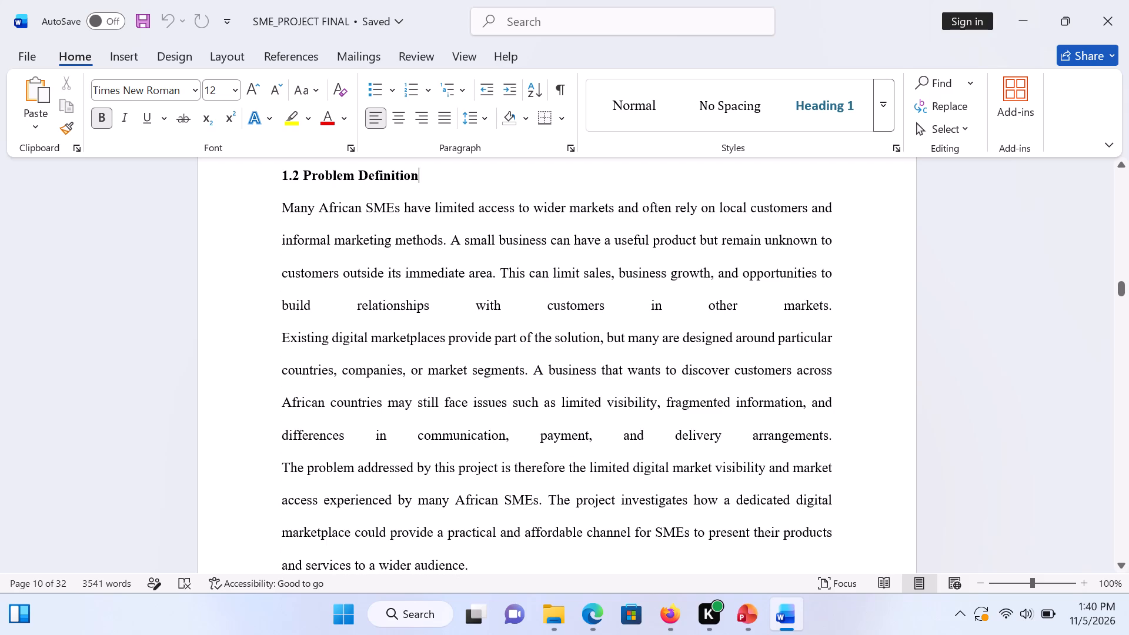
Copy the full body text of section 1.2 Problem Definition, from "Many African SMEs" to "a wider audience.".
left_click(283, 205)
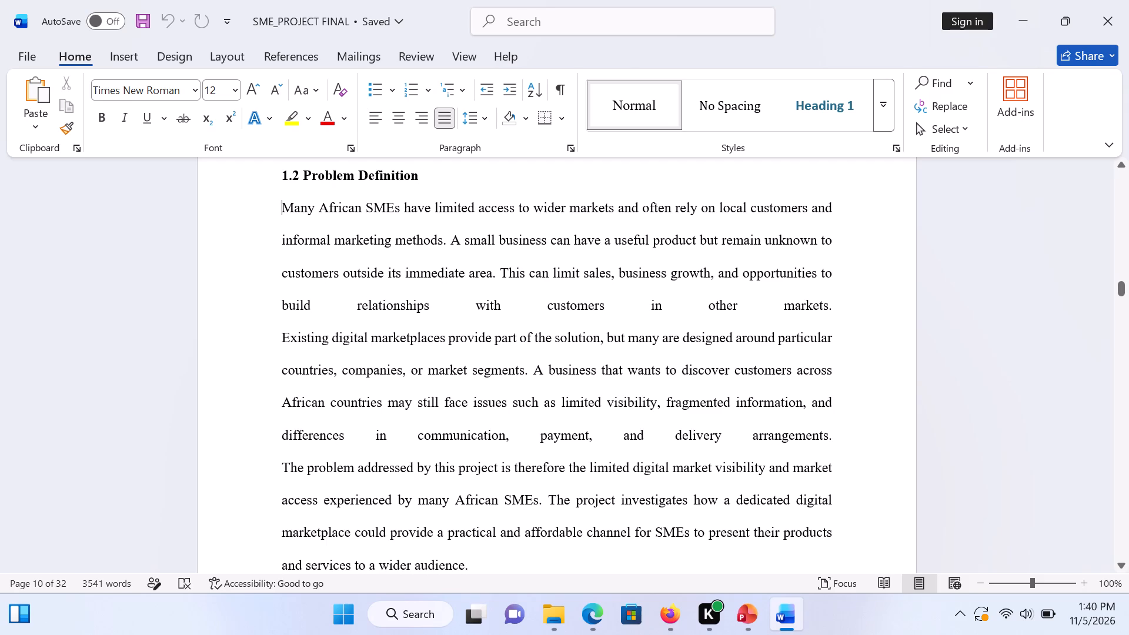
right_click_drag(283, 205, 298, 360)
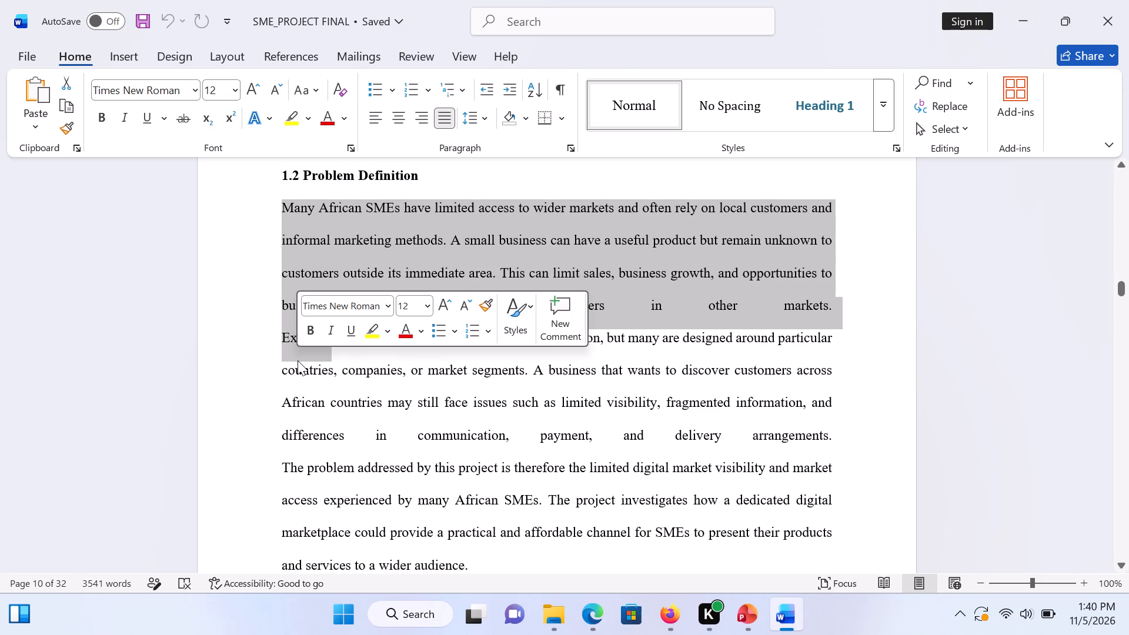
left_click(869, 265)
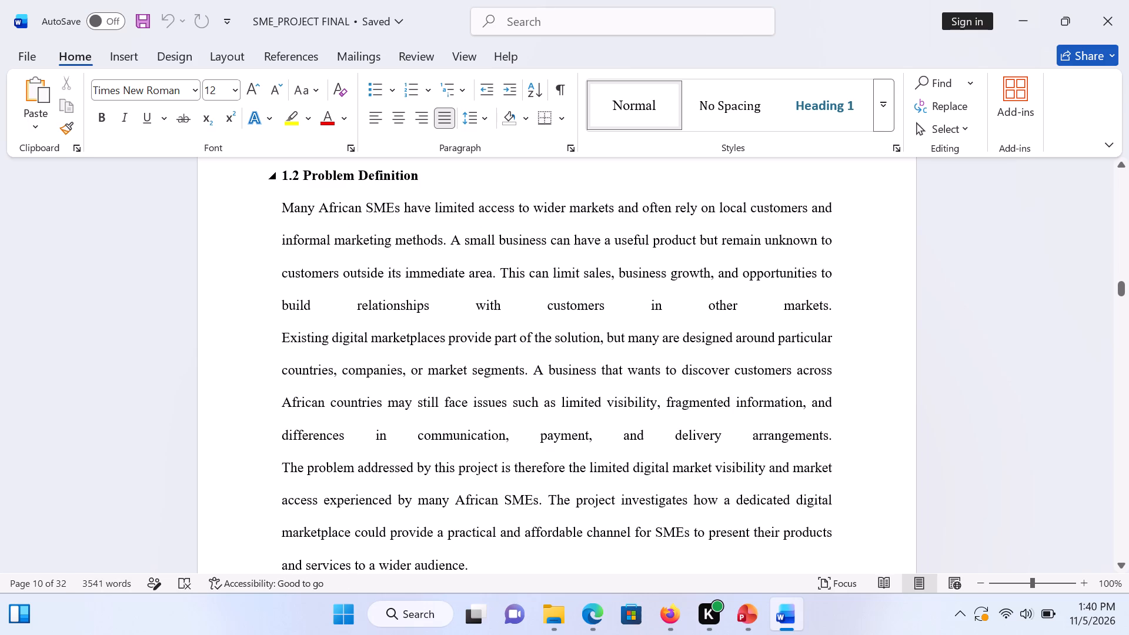
left_click(278, 198)
scroll(278, 198, "down", 1)
left_click(278, 198)
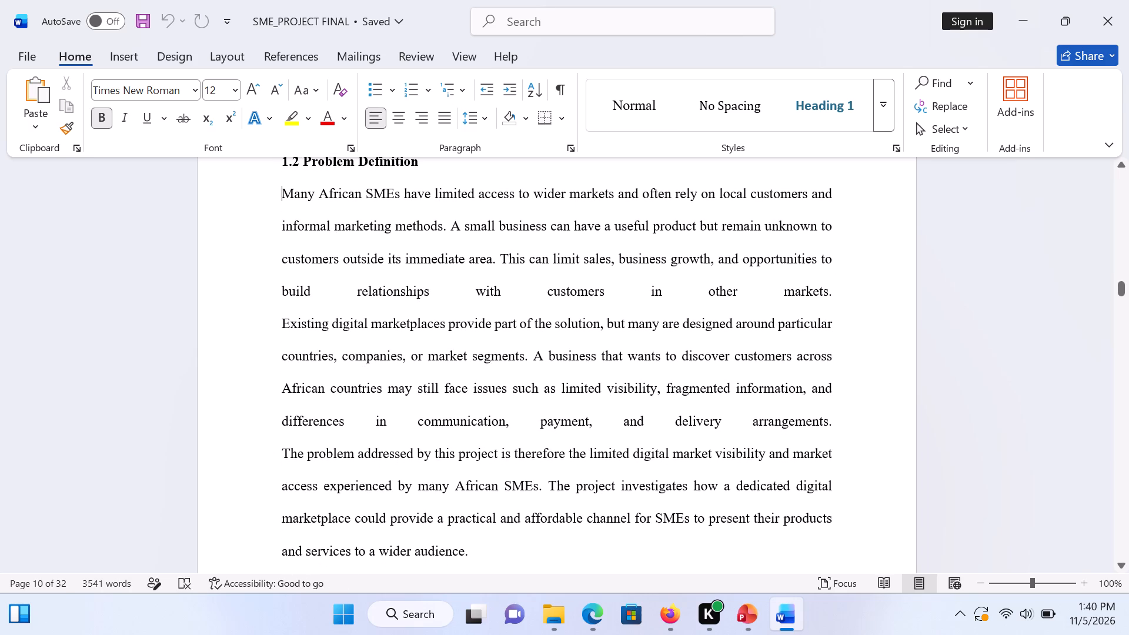
left_click_drag(278, 198, 449, 387)
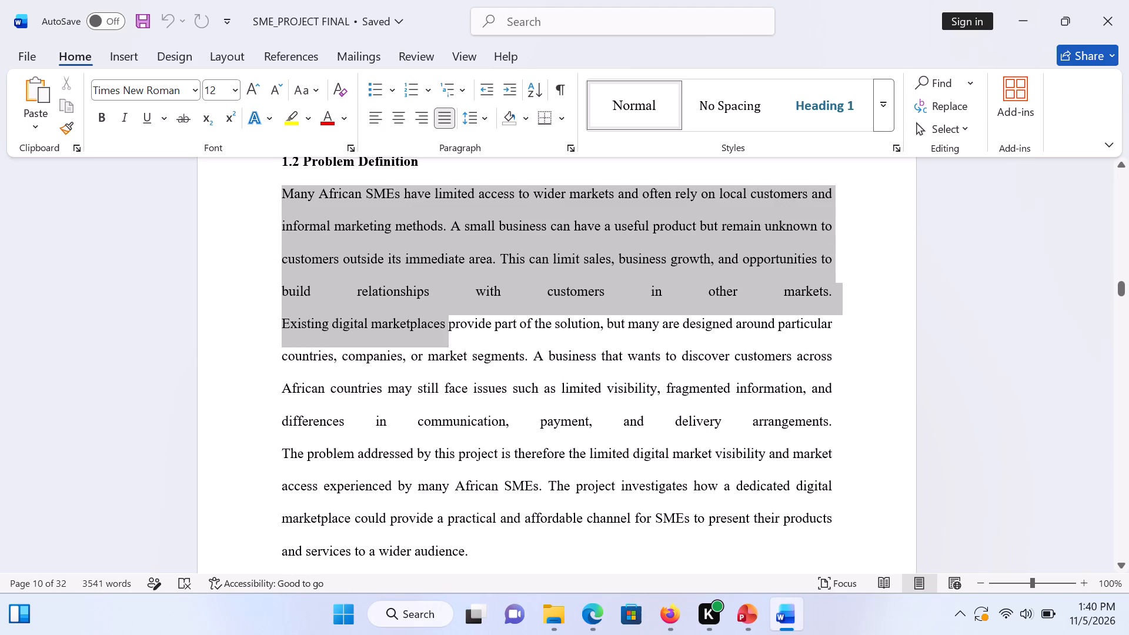
left_click_drag(449, 387, 612, 545)
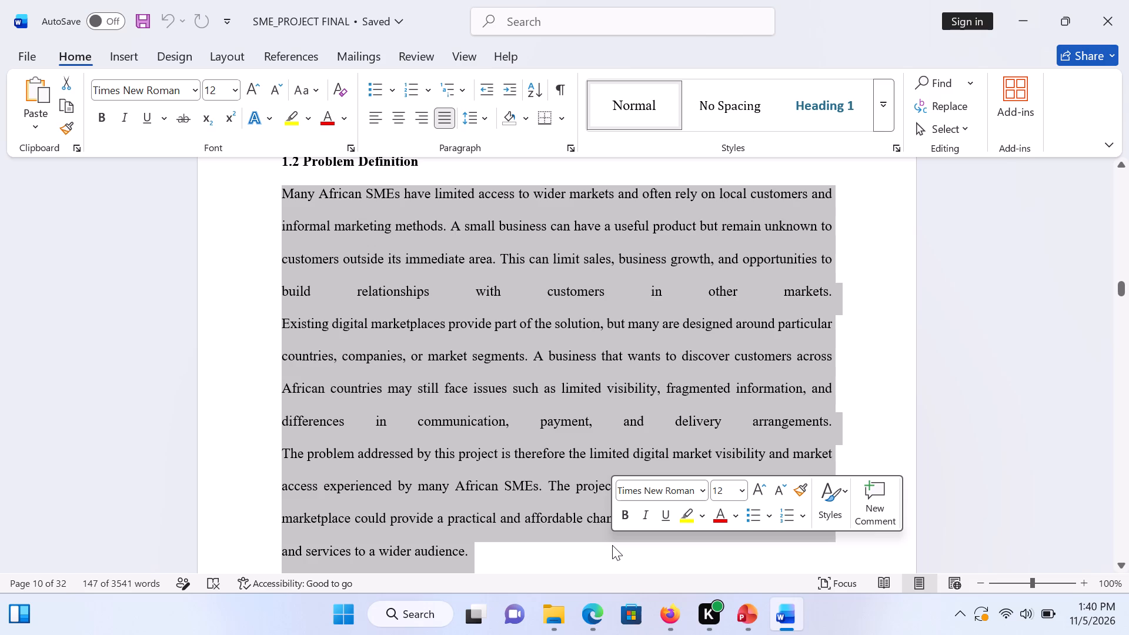
key("ctrl+c")
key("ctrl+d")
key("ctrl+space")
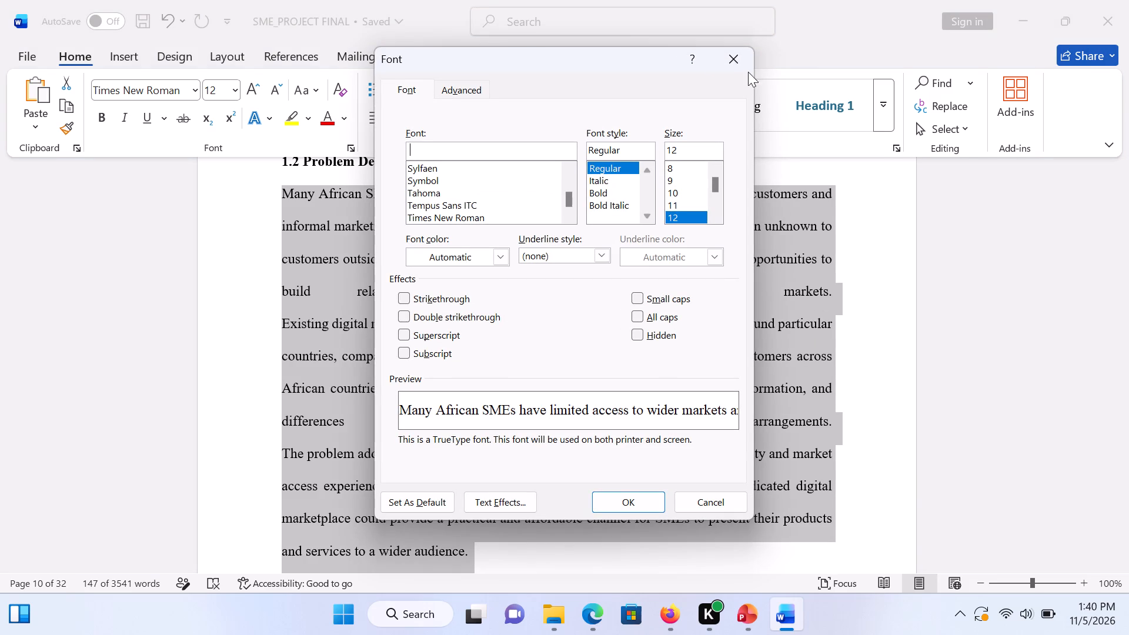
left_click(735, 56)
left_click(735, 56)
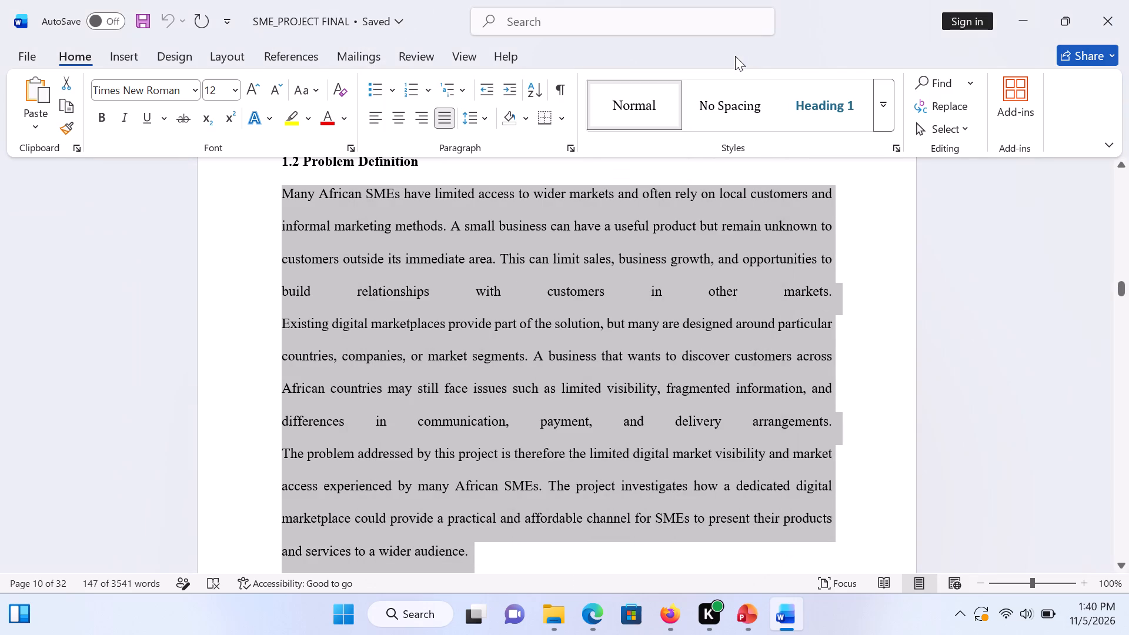
key("ctrl+c")
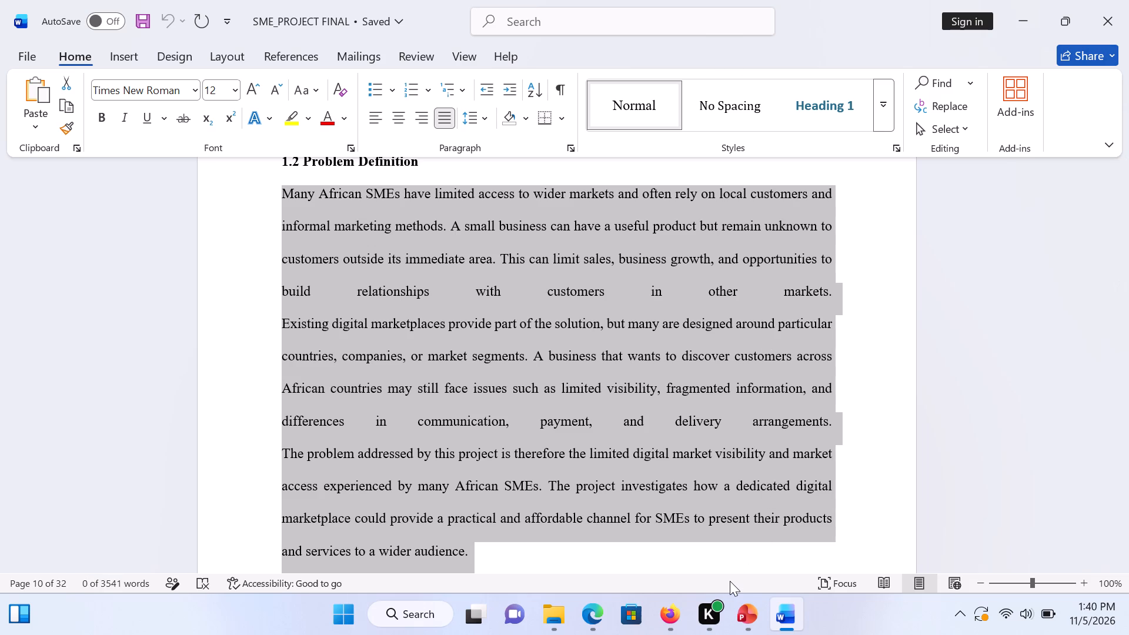
left_click(405, 599)
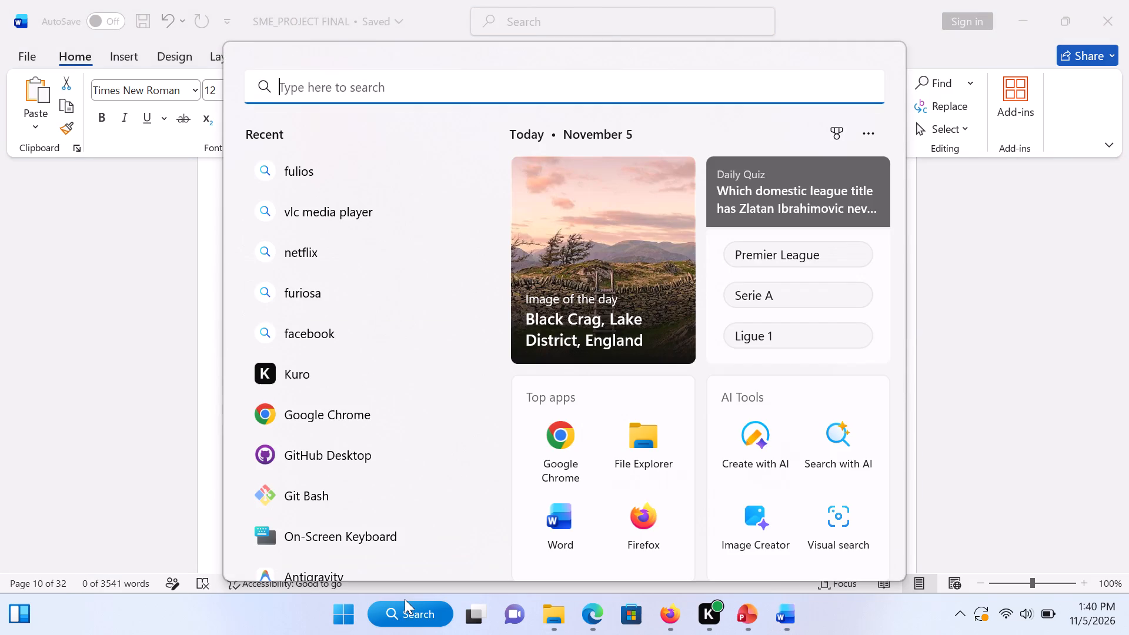
type("CH")
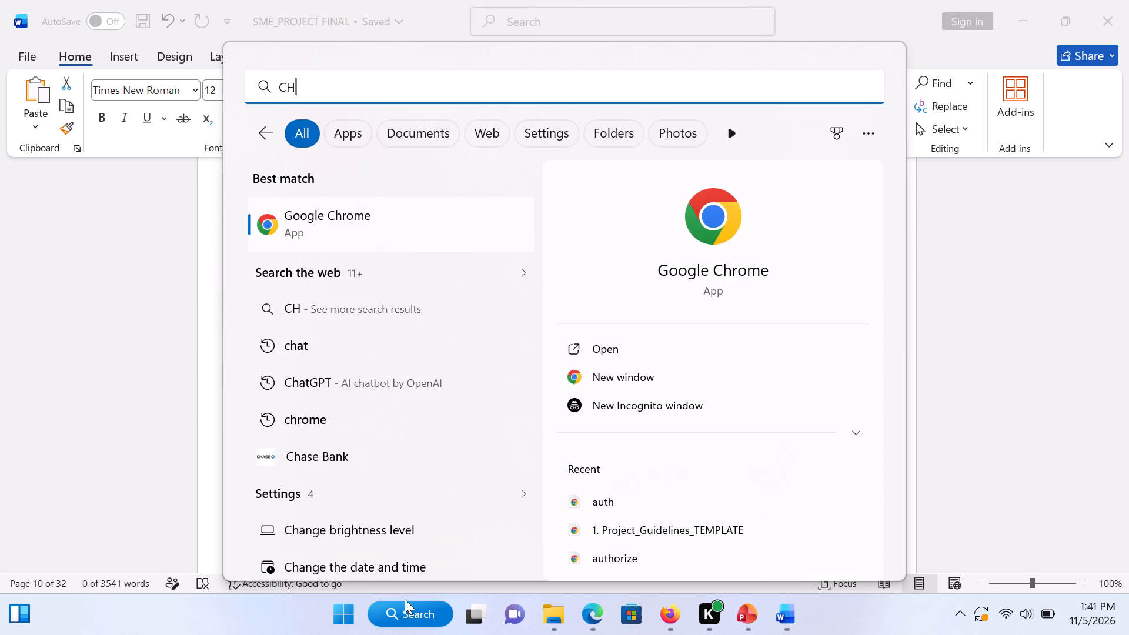